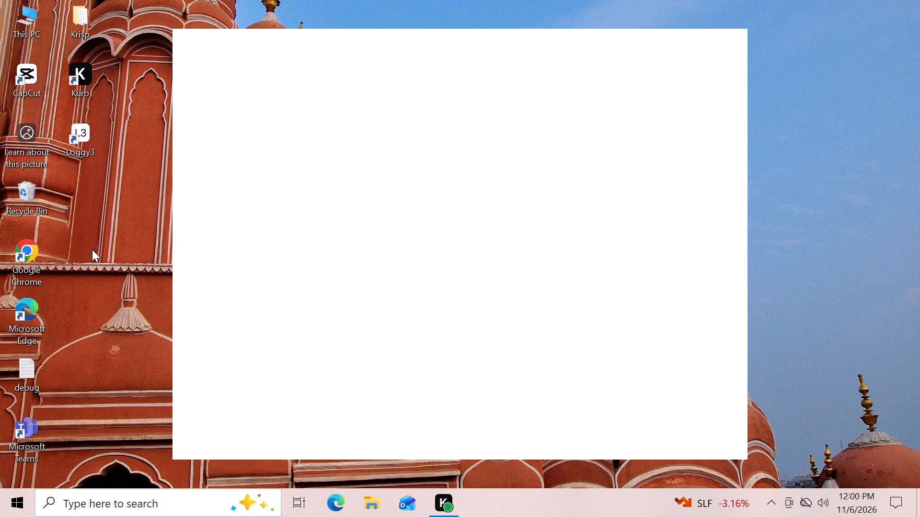
Launch Google Chrome from the desktop, leaving its shortcut name unchanged.
click(34, 250)
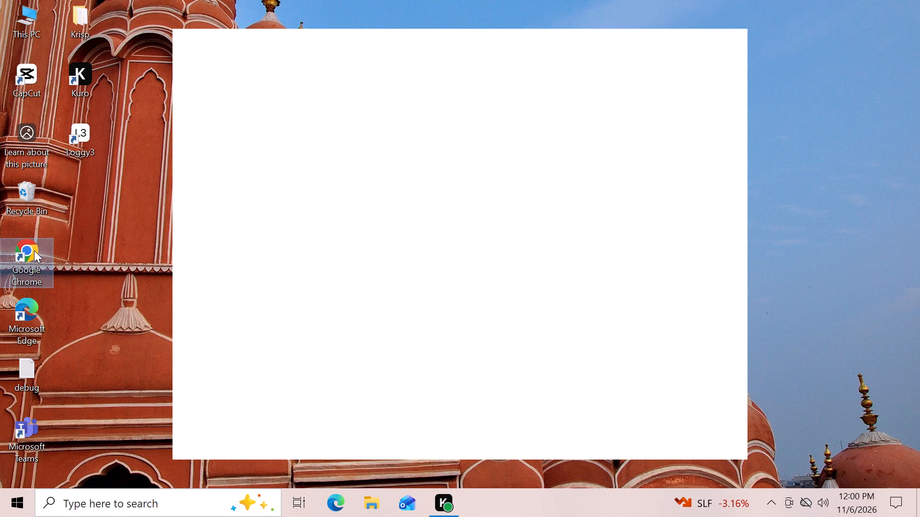
triple_click(34, 264)
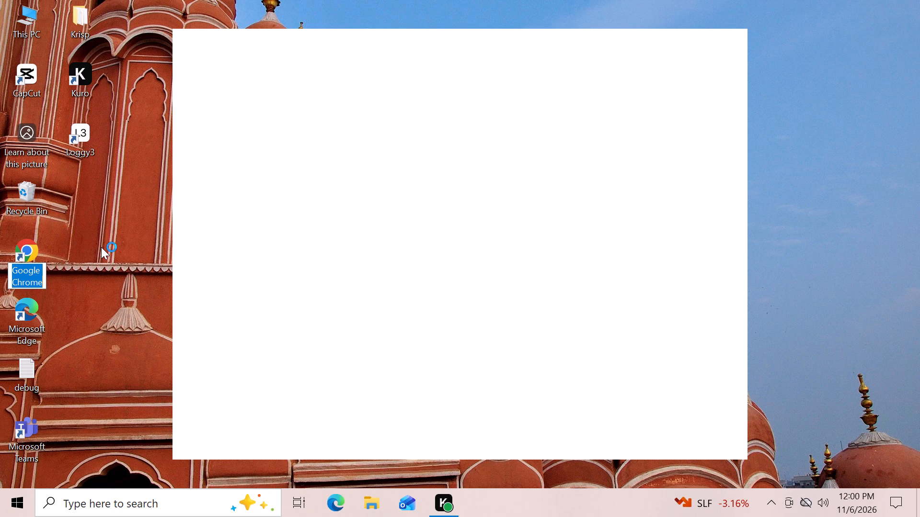
click(67, 224)
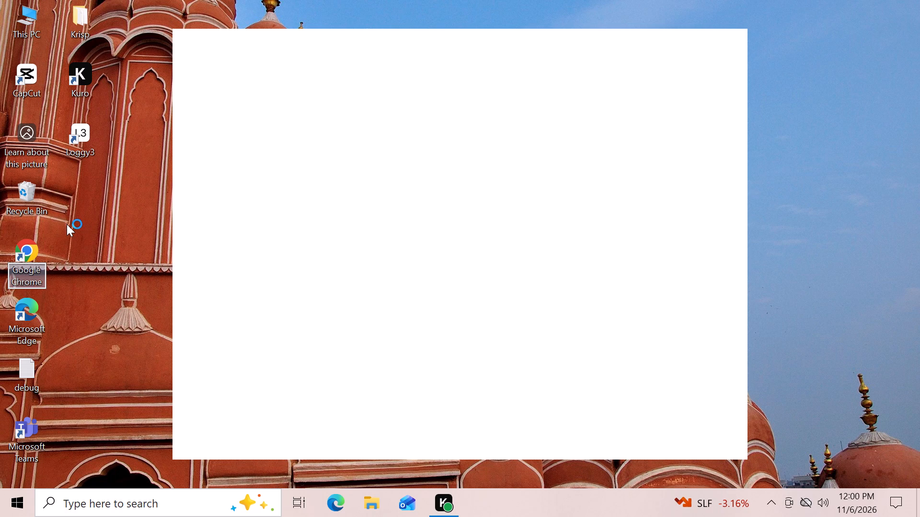
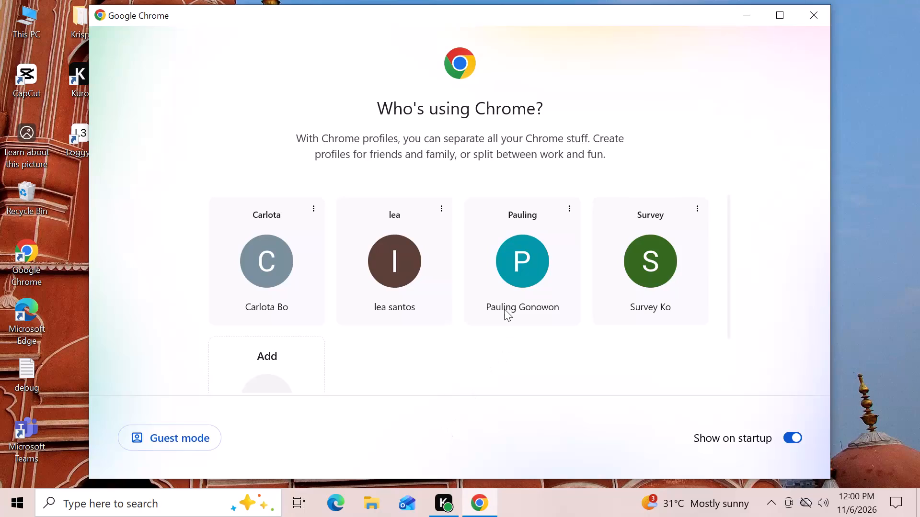
Open the browser with the Pauling profile.
click(534, 261)
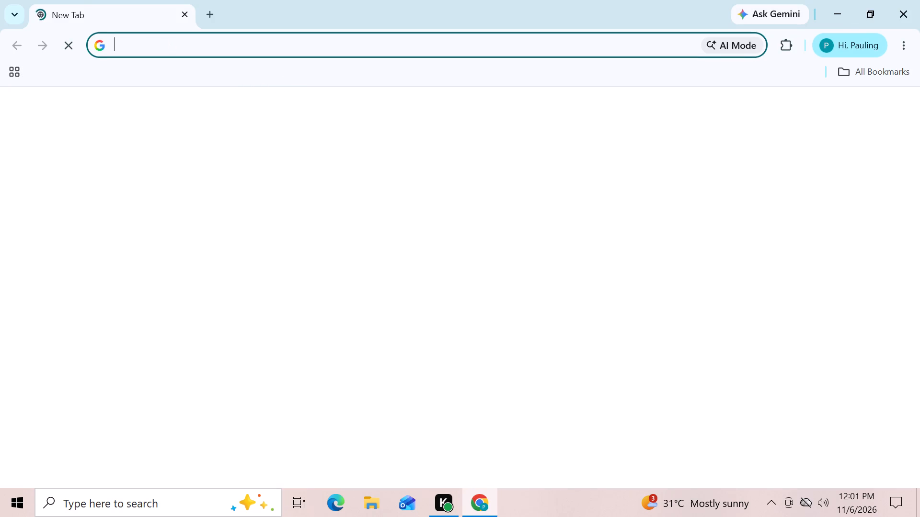
click(169, 45)
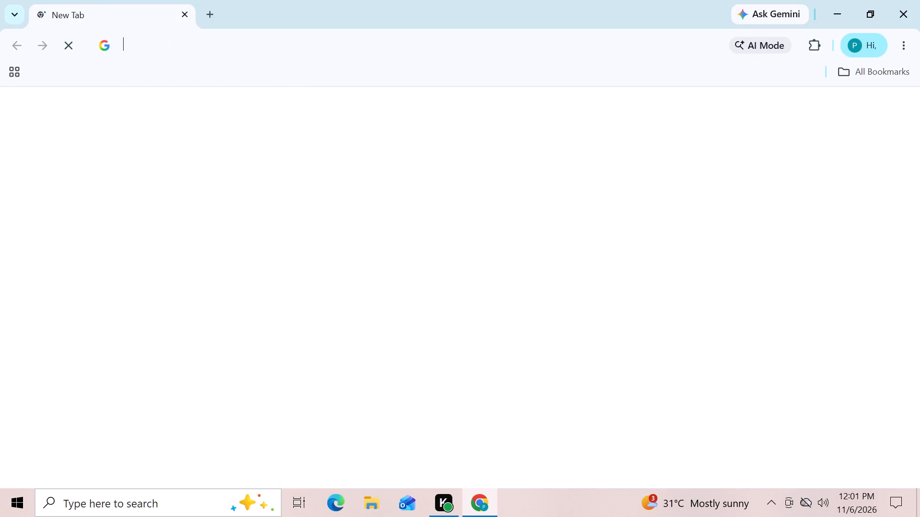
click(178, 43)
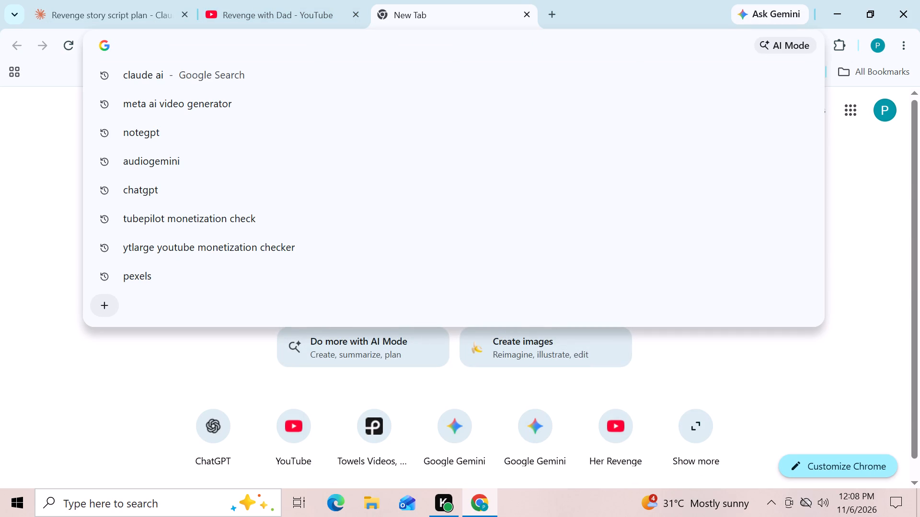
click(314, 46)
text(canva)
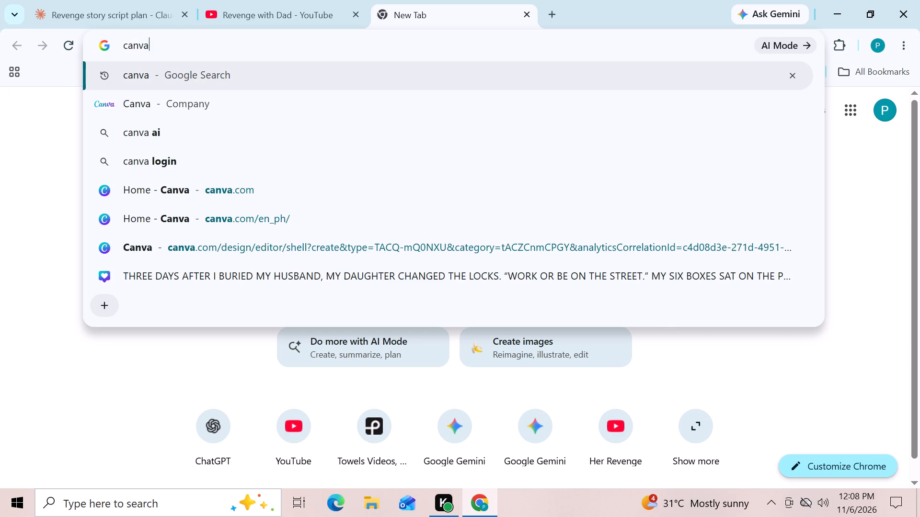
key(Return)
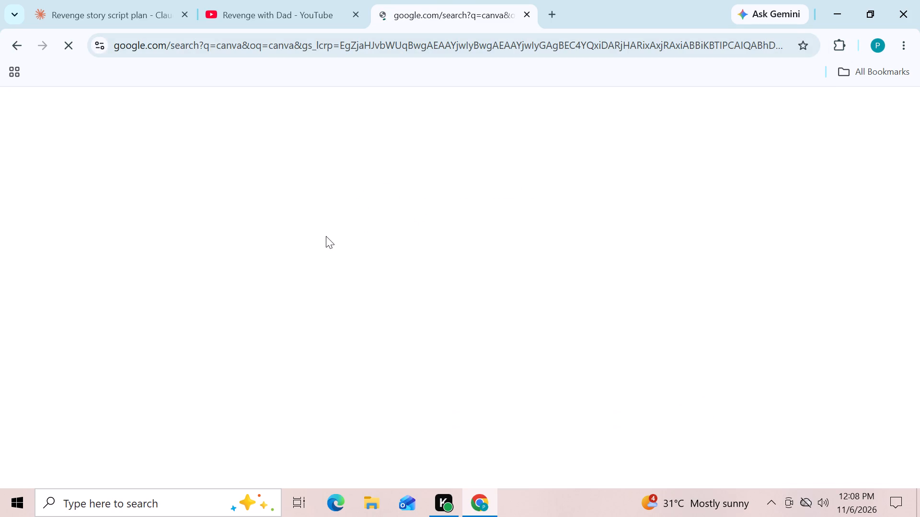
click(160, 238)
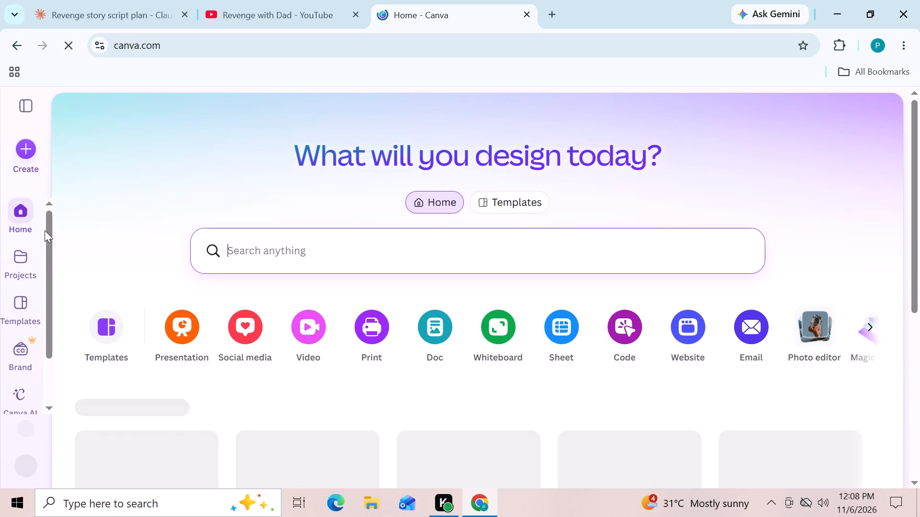
click(195, 325)
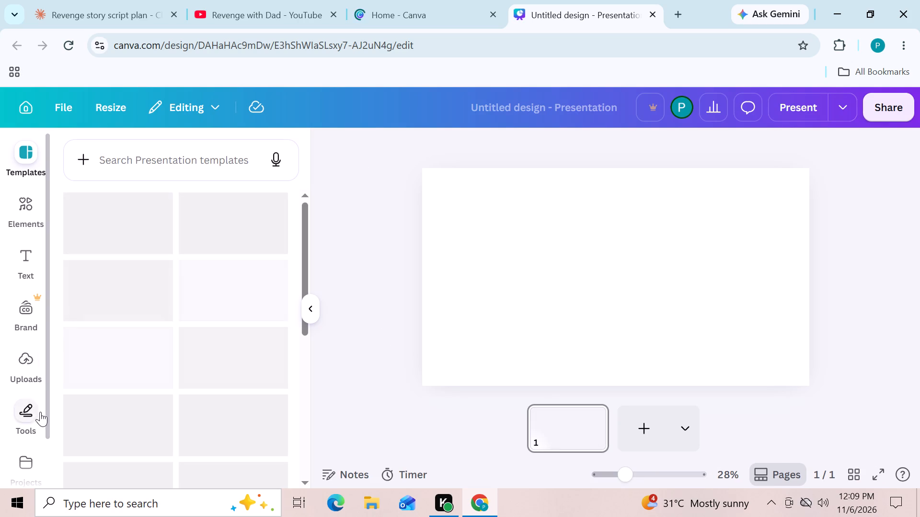
Upload the "Grandpa's Proud Front Yard Portrait" image from the Downloads folder into the design's uploads.
click(30, 363)
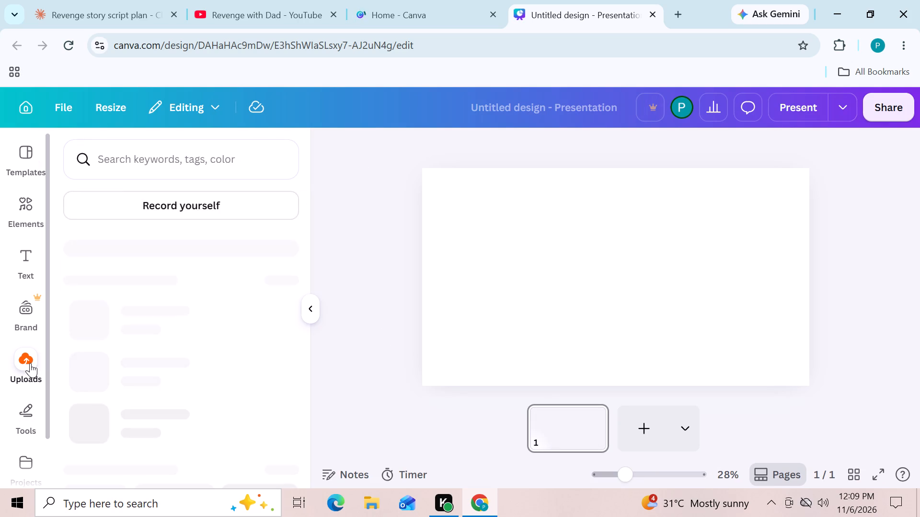
click(163, 191)
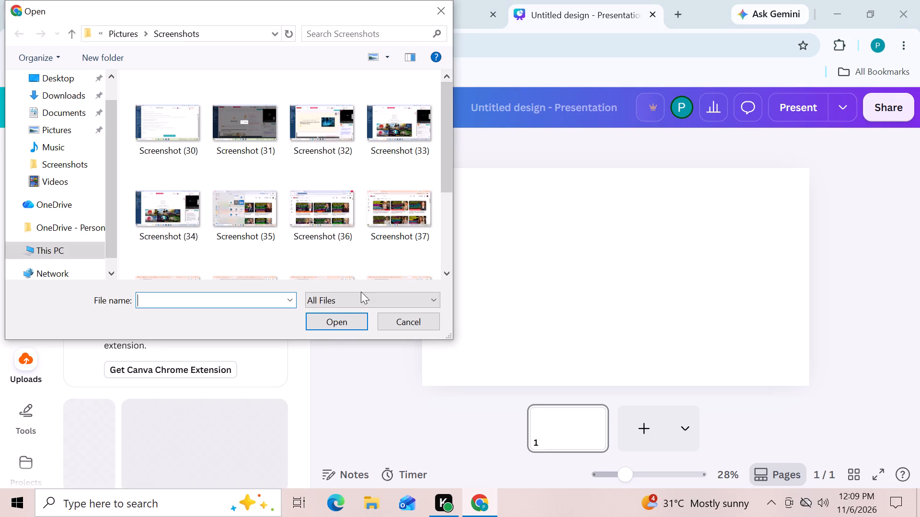
drag(112, 124, 112, 130)
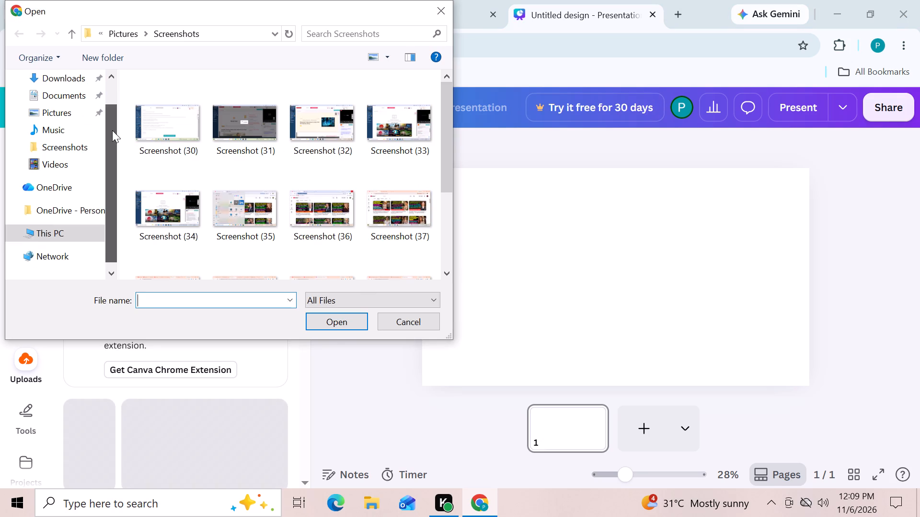
drag(112, 130, 112, 135)
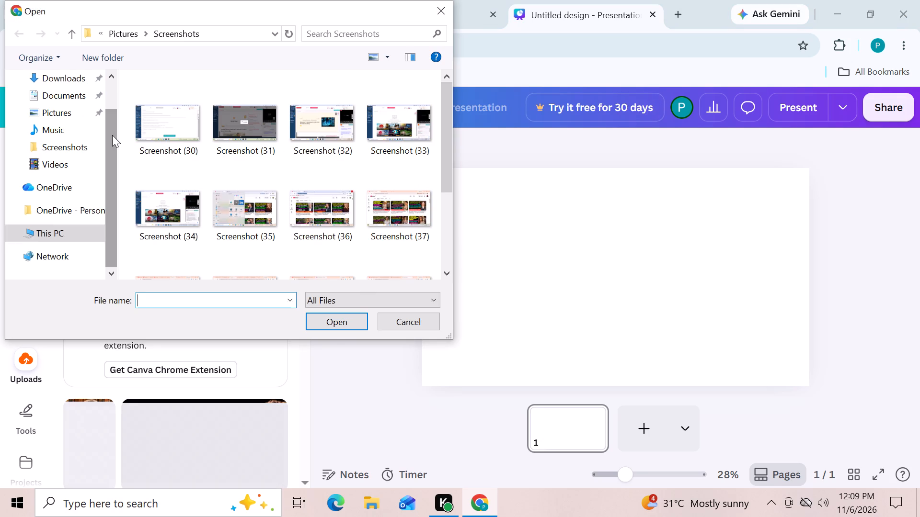
click(76, 79)
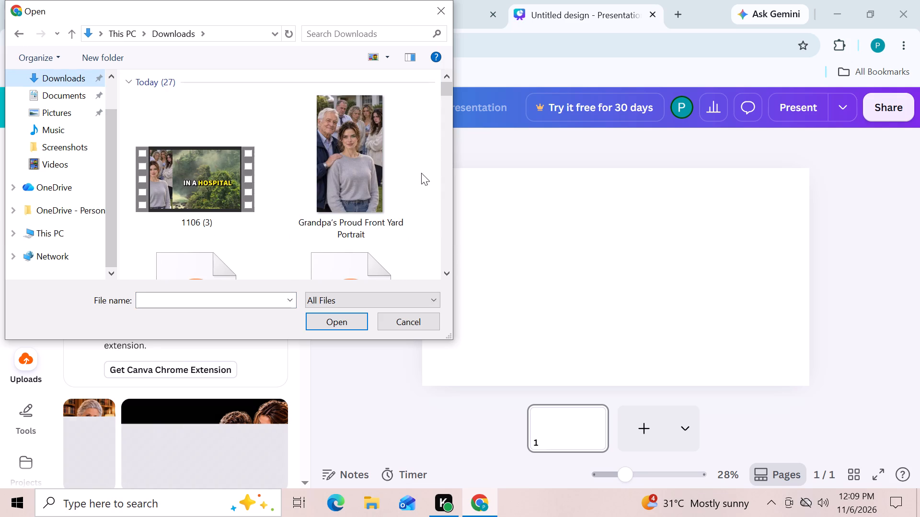
double_click(366, 142)
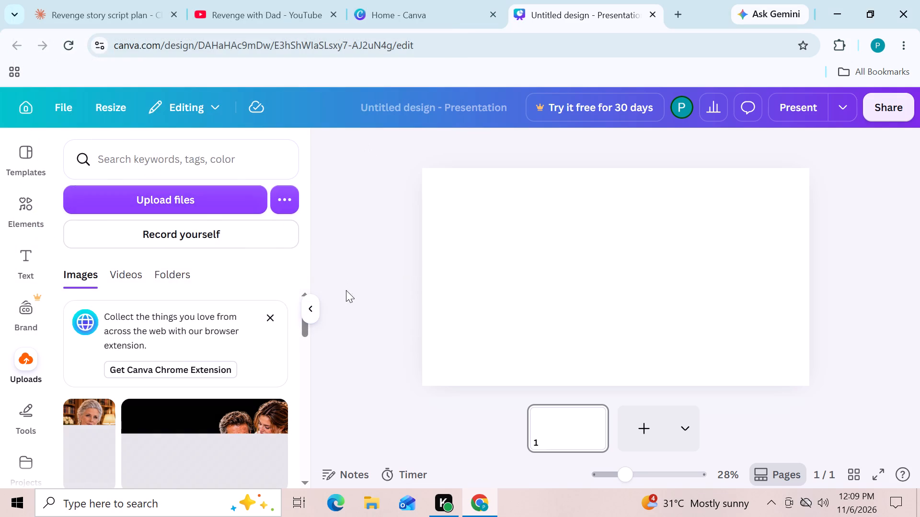
drag(305, 330, 305, 305)
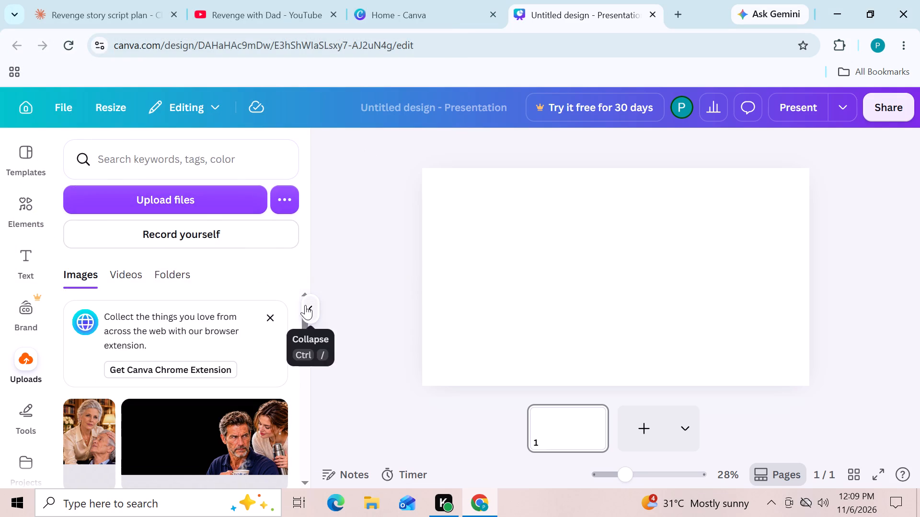
drag(304, 330, 303, 309)
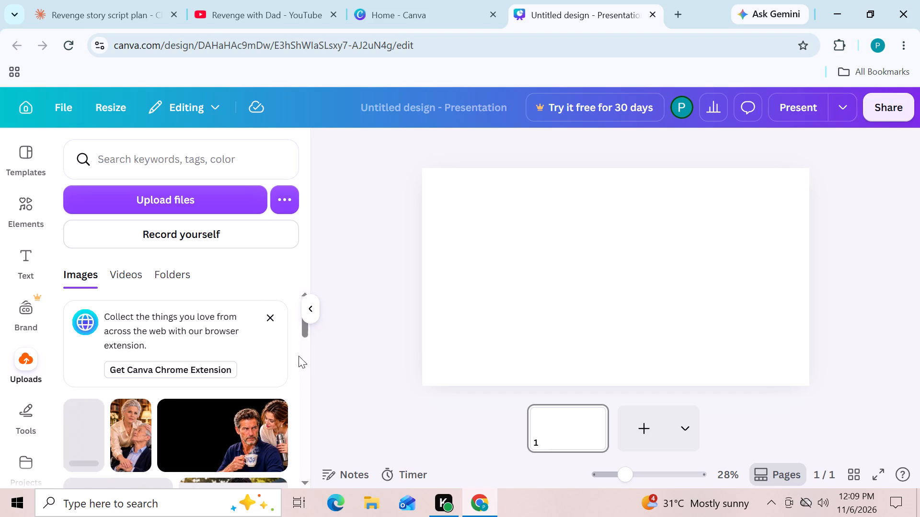
Add the uploaded family portrait to the page, enlarge it to full page height and place it along the page's right side.
click(80, 417)
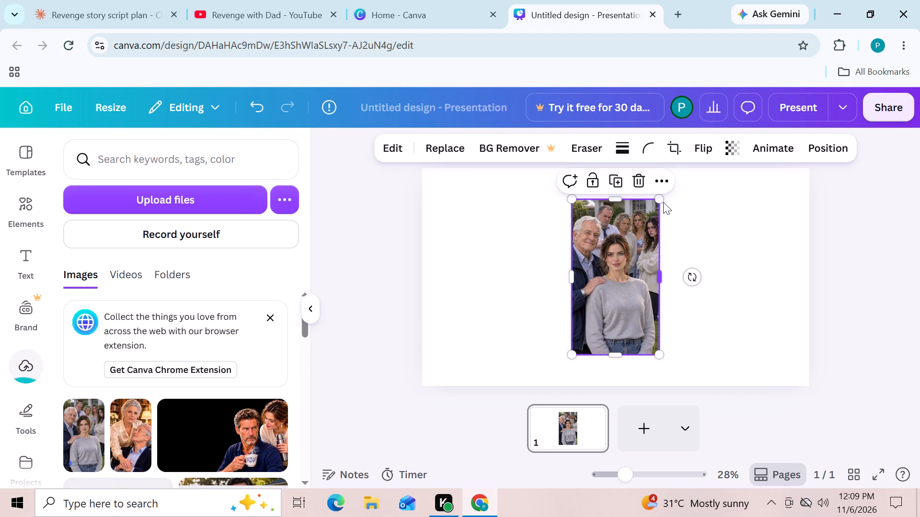
drag(663, 199, 769, 130)
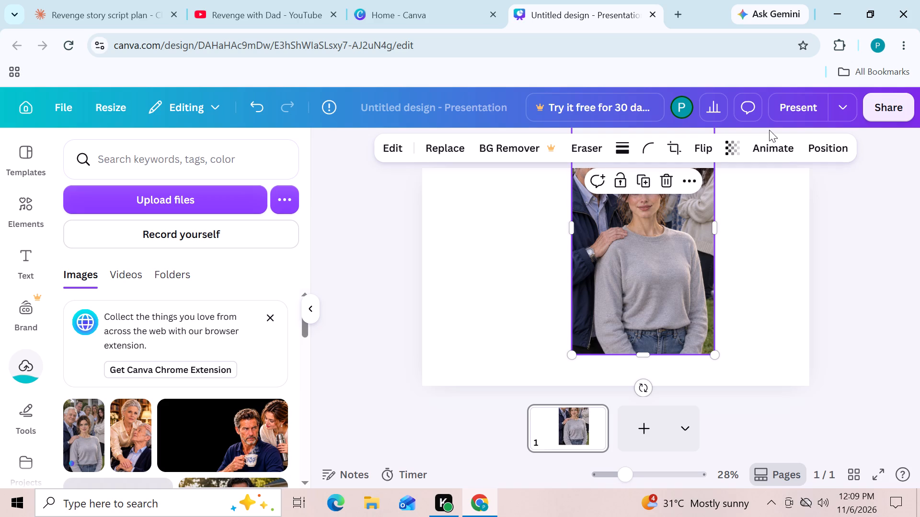
scroll(768, 137, down, 2)
drag(668, 264, 784, 333)
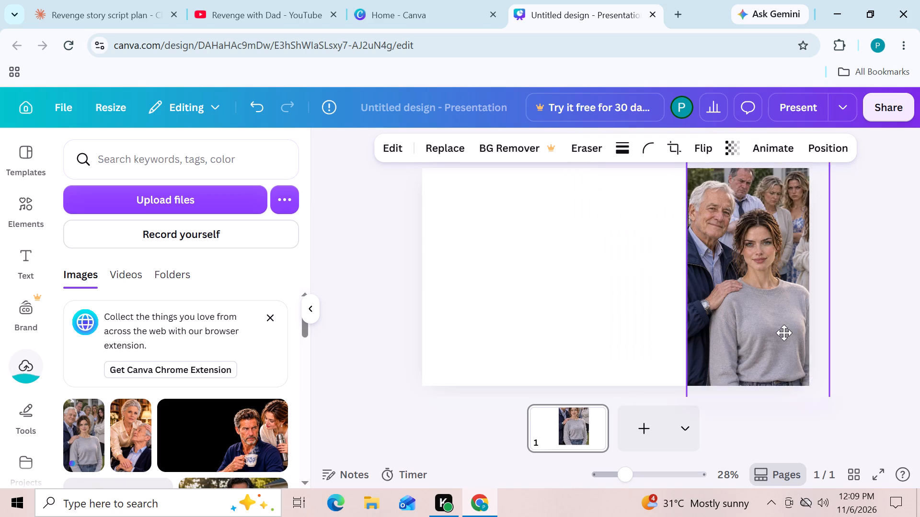
drag(784, 333, 773, 303)
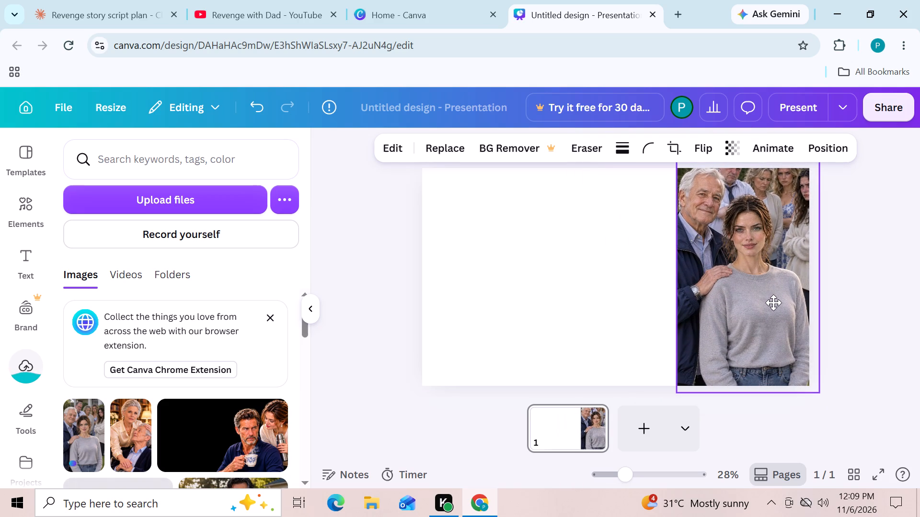
drag(773, 303, 767, 308)
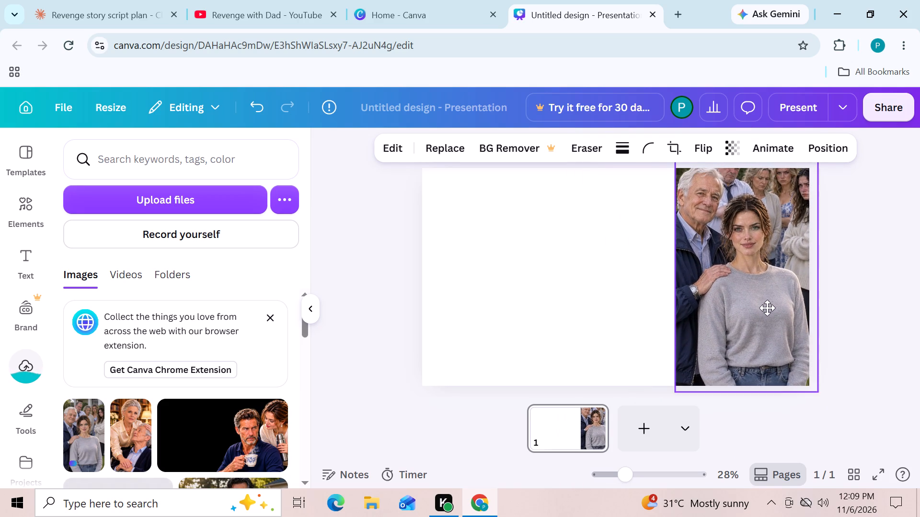
drag(767, 308, 780, 302)
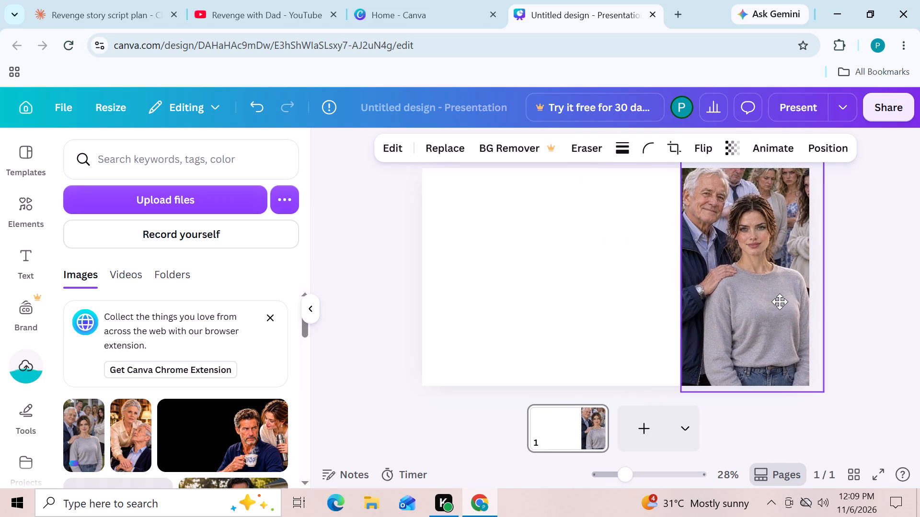
drag(780, 302, 780, 303)
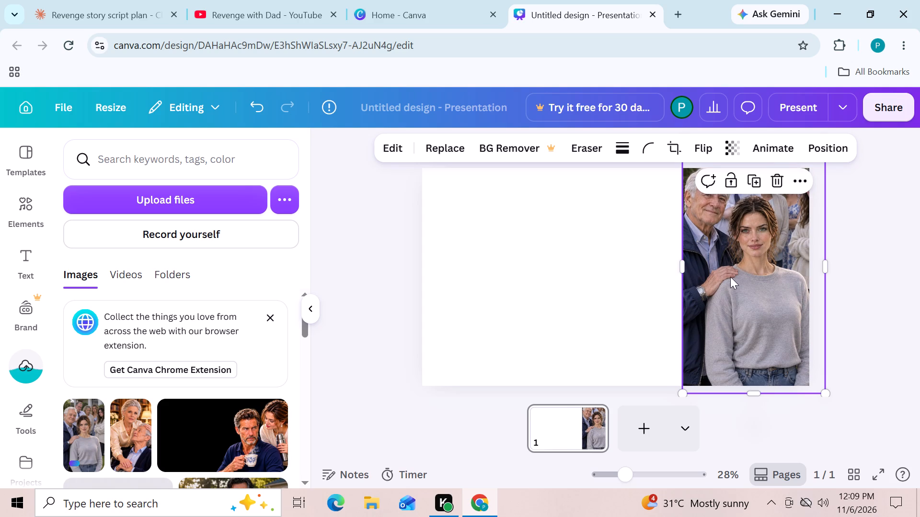
drag(732, 279, 734, 288)
scroll(734, 288, up, 1)
drag(734, 288, 734, 294)
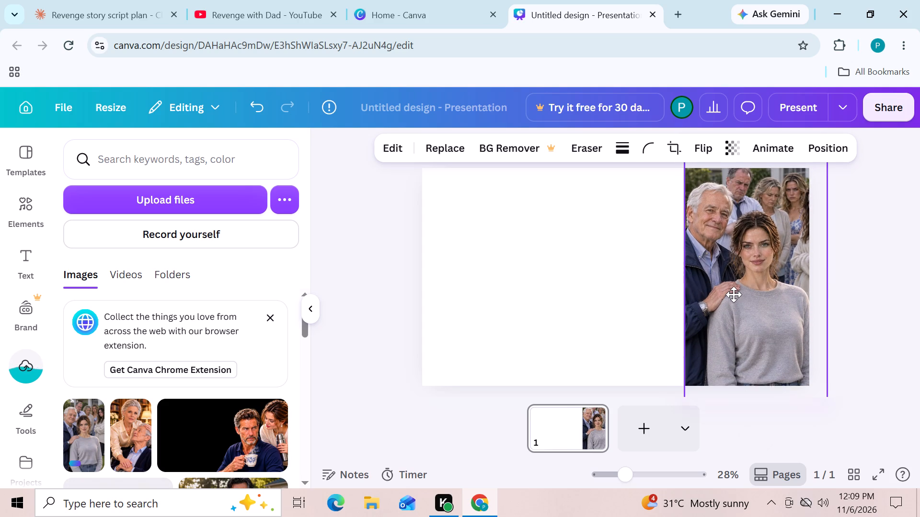
drag(734, 294, 734, 297)
scroll(734, 297, up, 1)
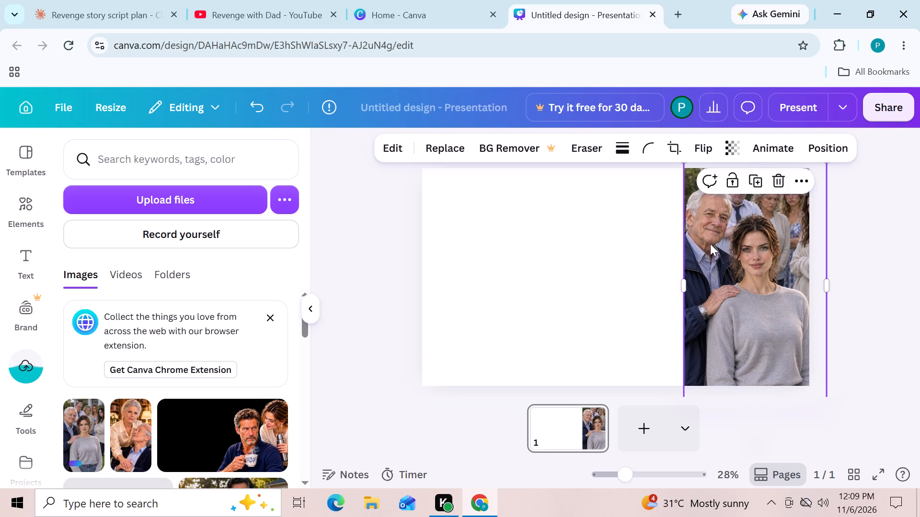
scroll(839, 231, up, 1)
scroll(826, 177, up, 1)
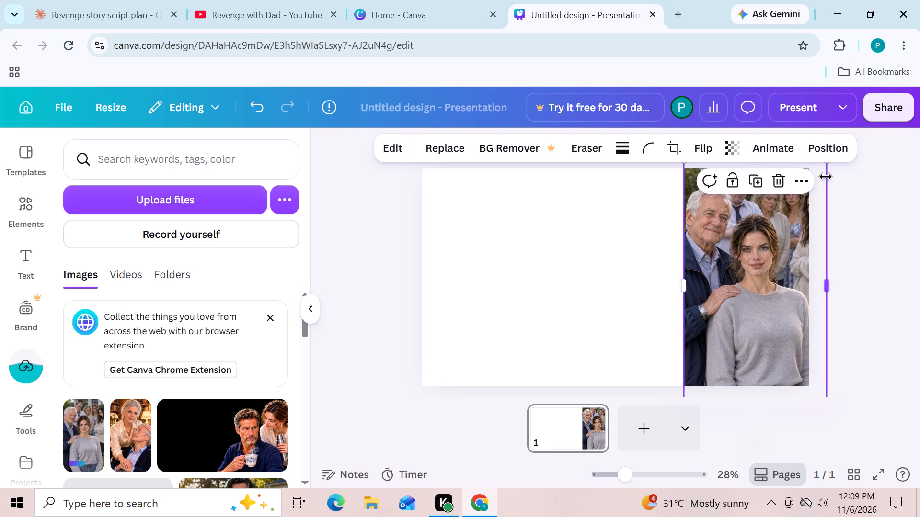
Widen the portrait past the page's right edge and shift it slightly up, centred vertically on the page.
drag(826, 177, 838, 137)
scroll(838, 139, down, 3)
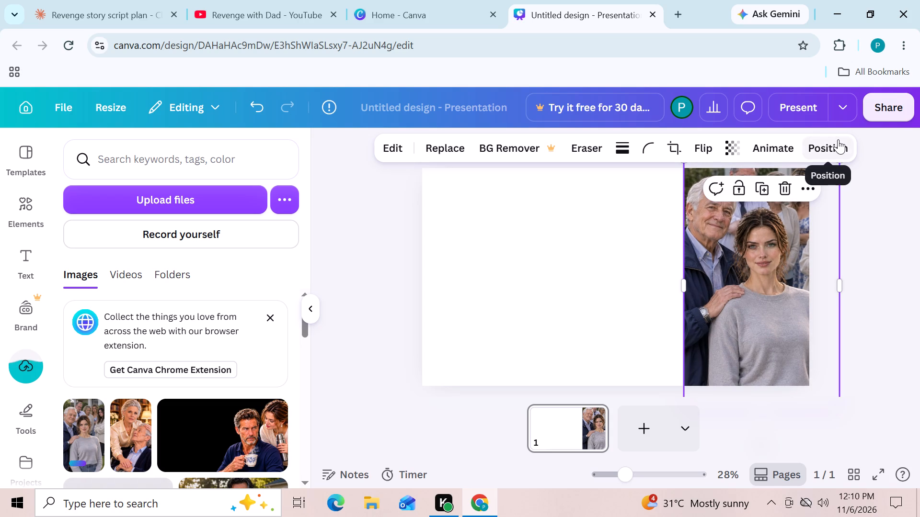
drag(747, 246, 748, 238)
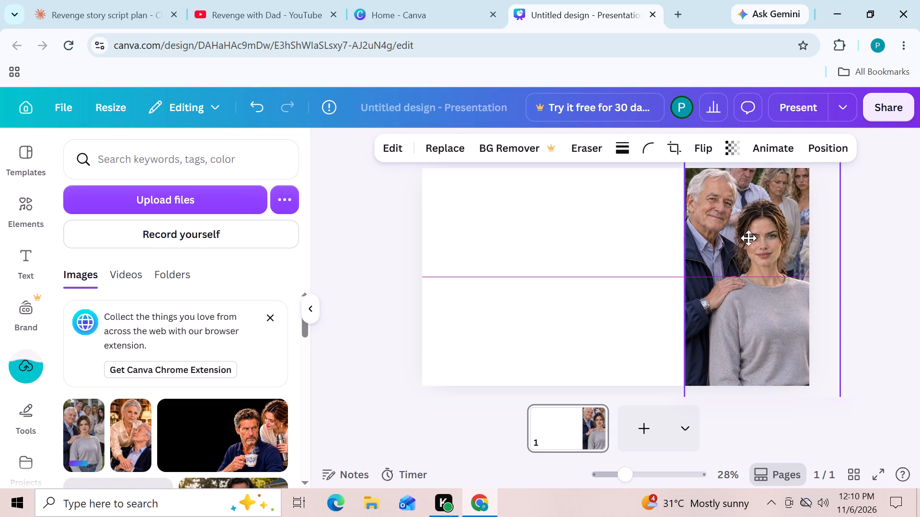
drag(748, 238, 749, 236)
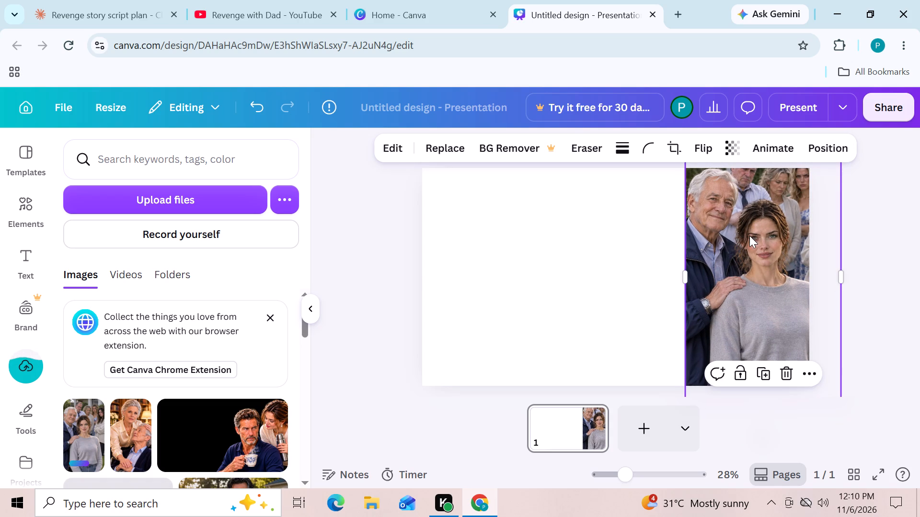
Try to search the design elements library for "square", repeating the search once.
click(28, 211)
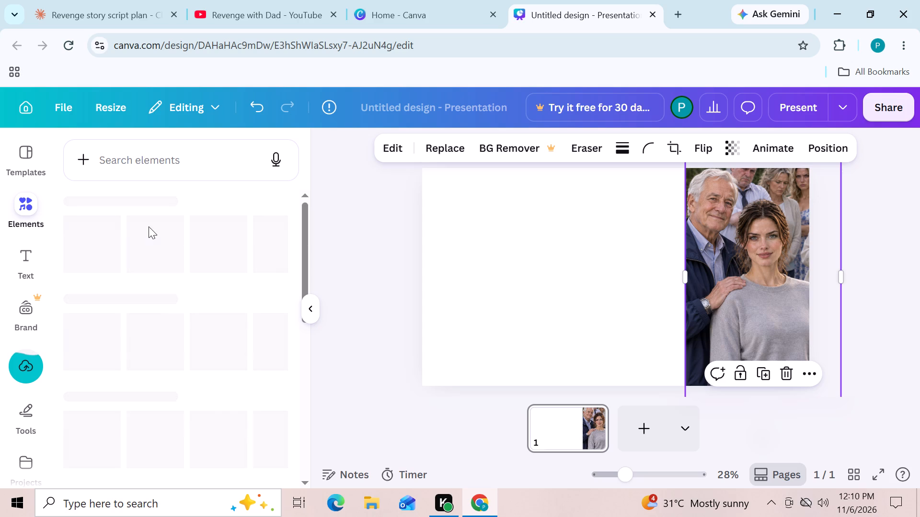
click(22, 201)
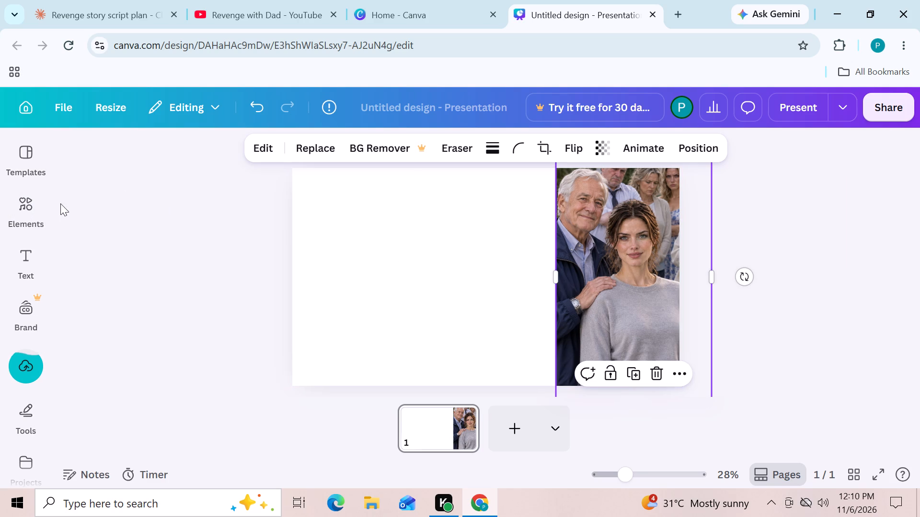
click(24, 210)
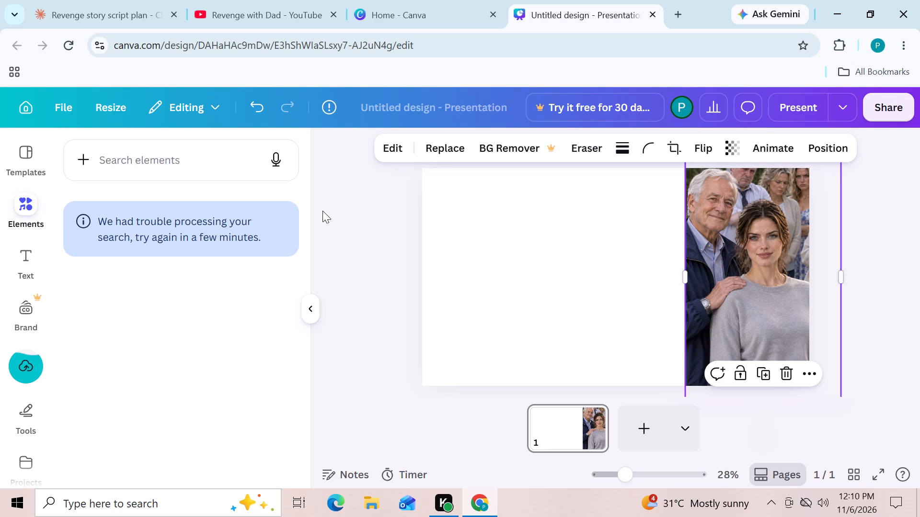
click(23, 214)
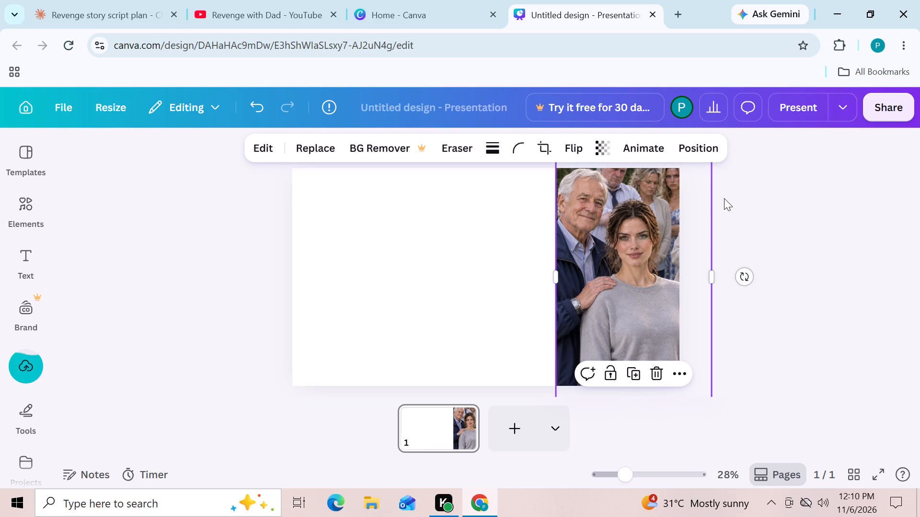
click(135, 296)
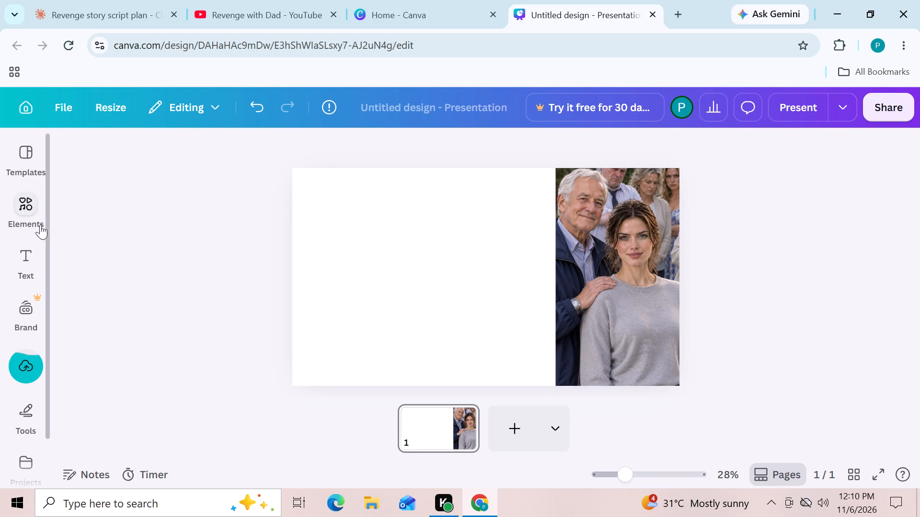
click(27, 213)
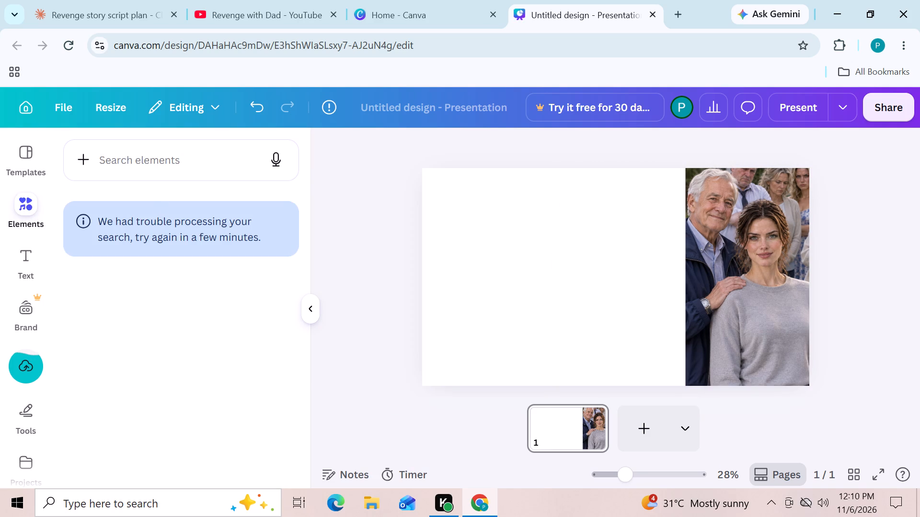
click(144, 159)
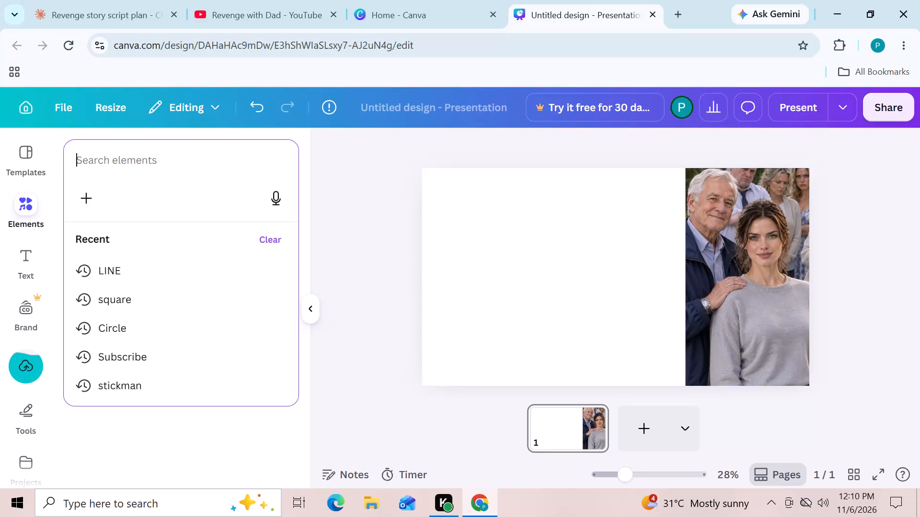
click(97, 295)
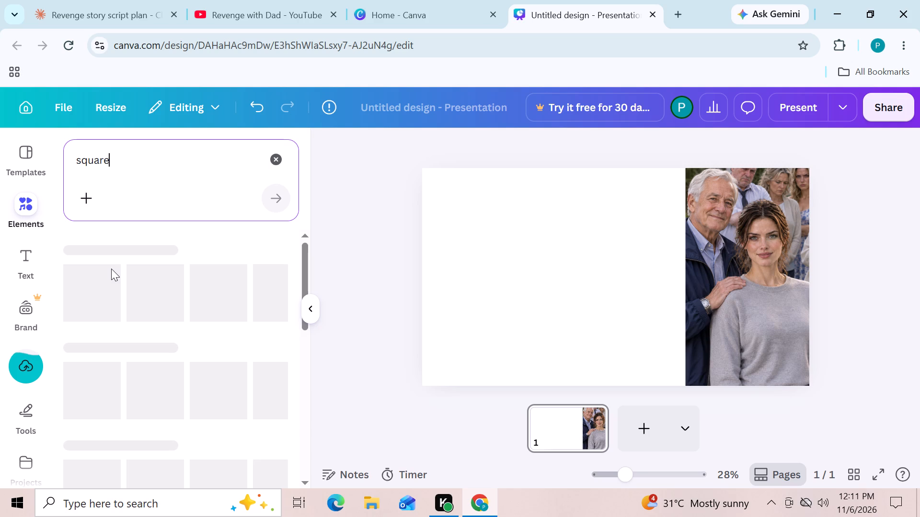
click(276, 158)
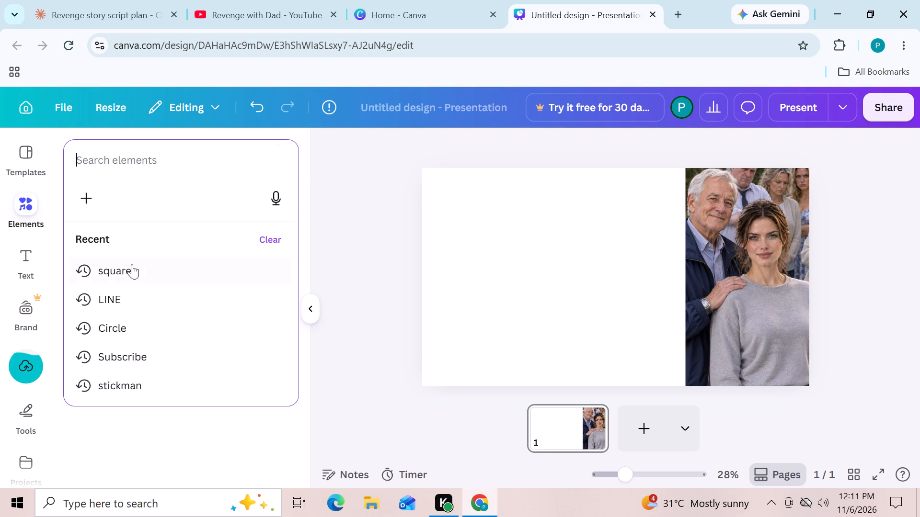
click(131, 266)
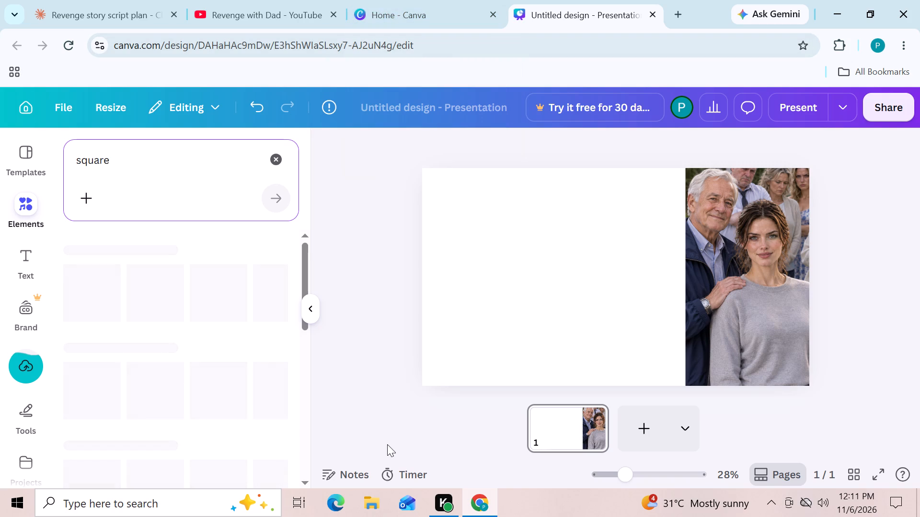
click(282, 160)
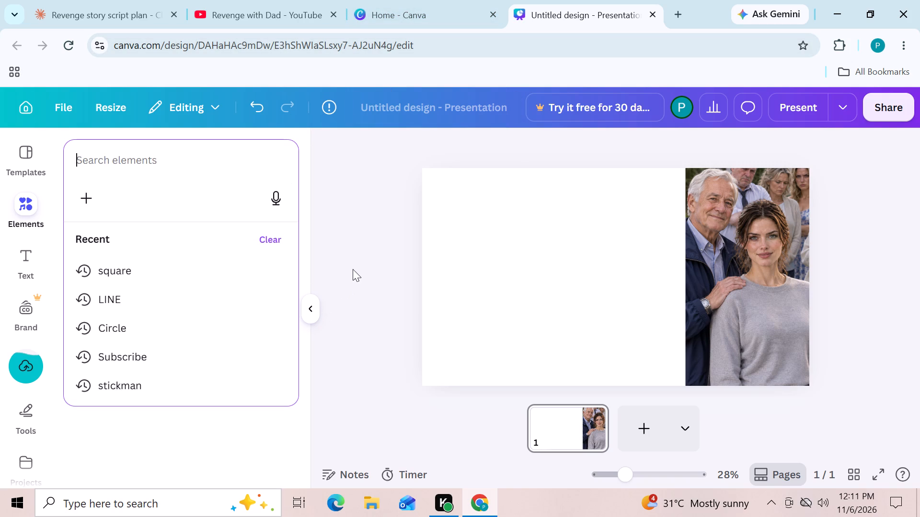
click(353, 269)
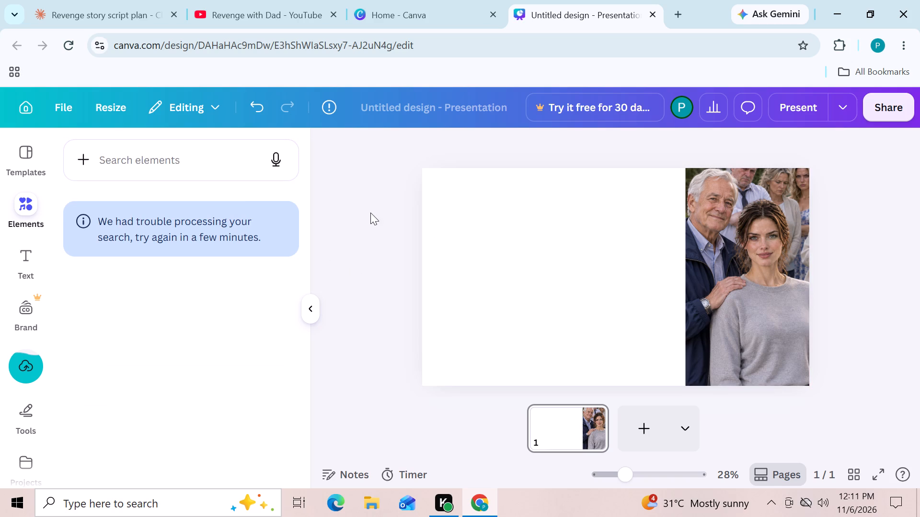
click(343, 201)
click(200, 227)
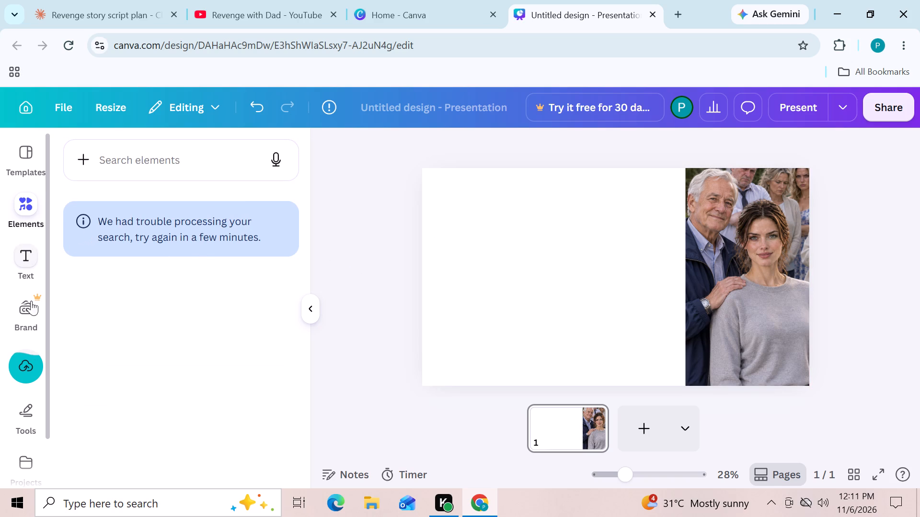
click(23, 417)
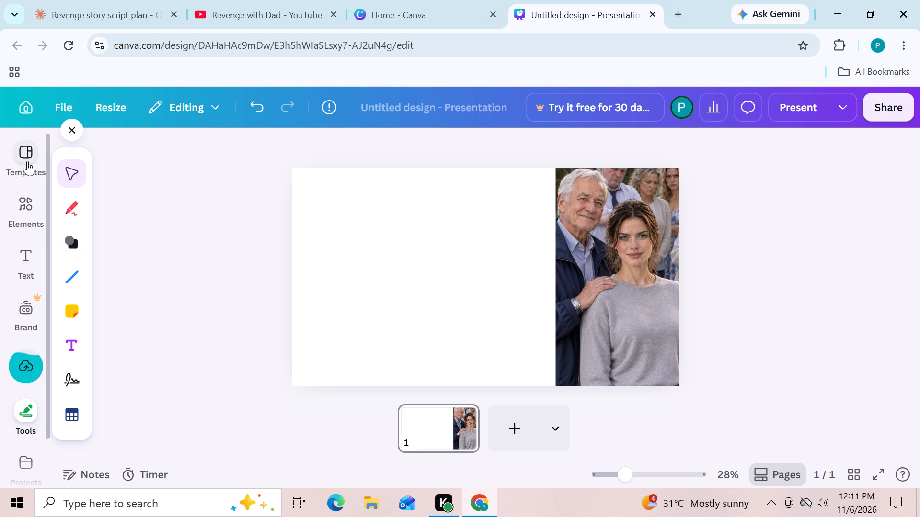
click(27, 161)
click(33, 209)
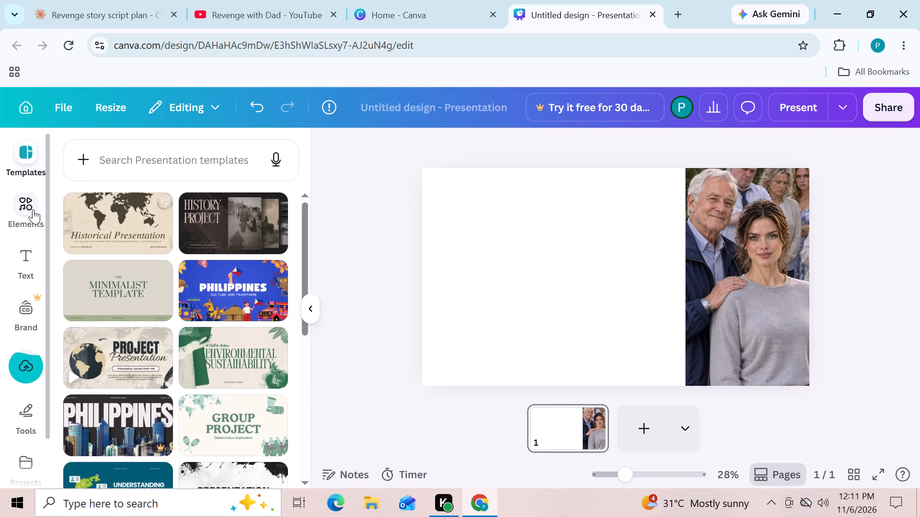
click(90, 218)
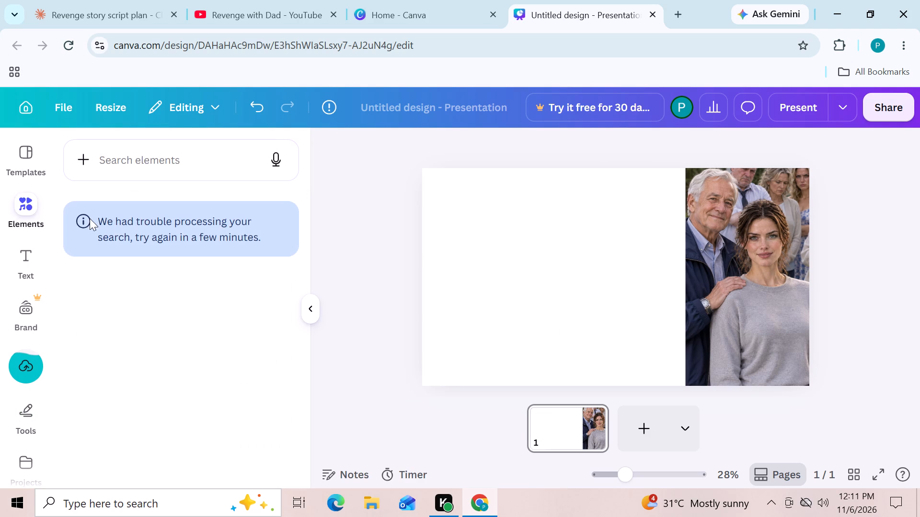
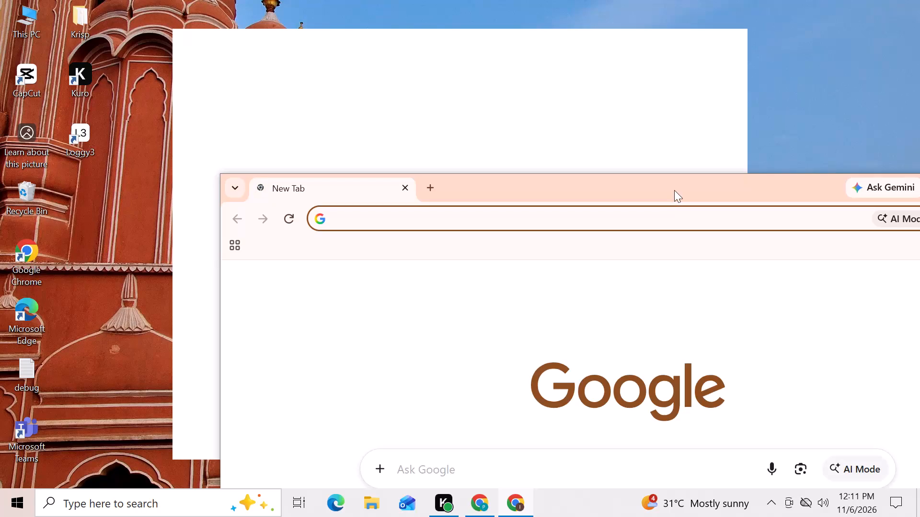
Switch to the YouTube channel's browser window and upload the "1106 3" video file through YouTube Studio.
double_click(674, 190)
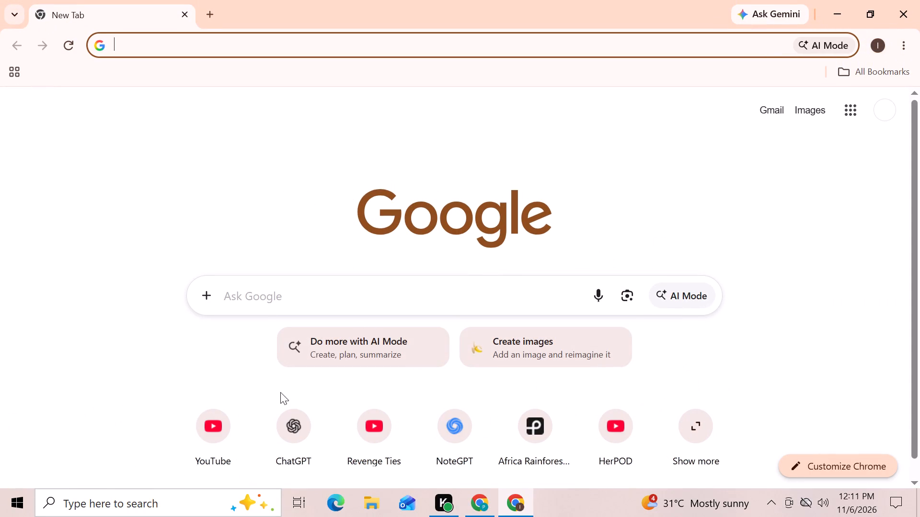
click(219, 430)
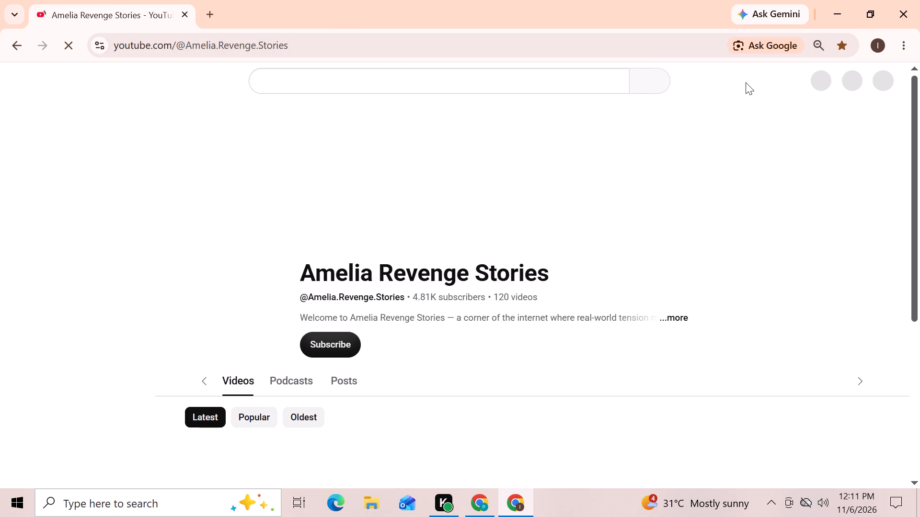
click(813, 76)
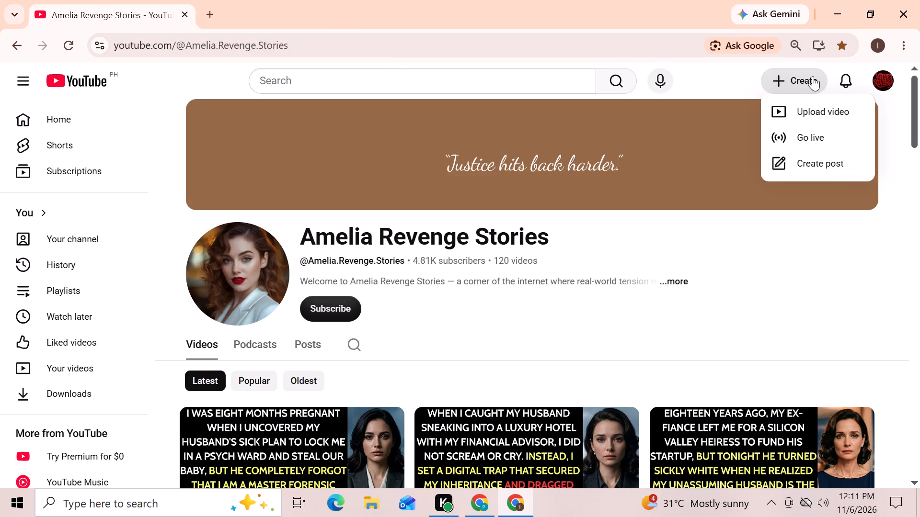
click(815, 105)
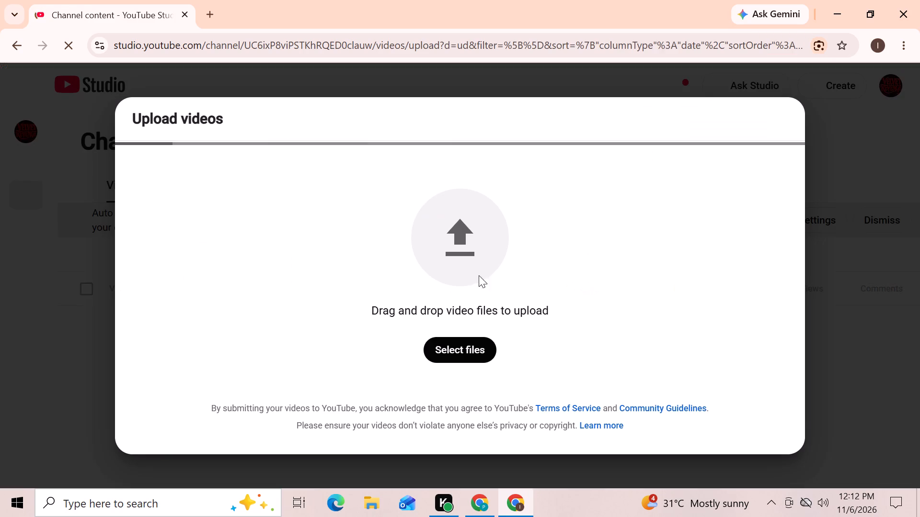
click(456, 349)
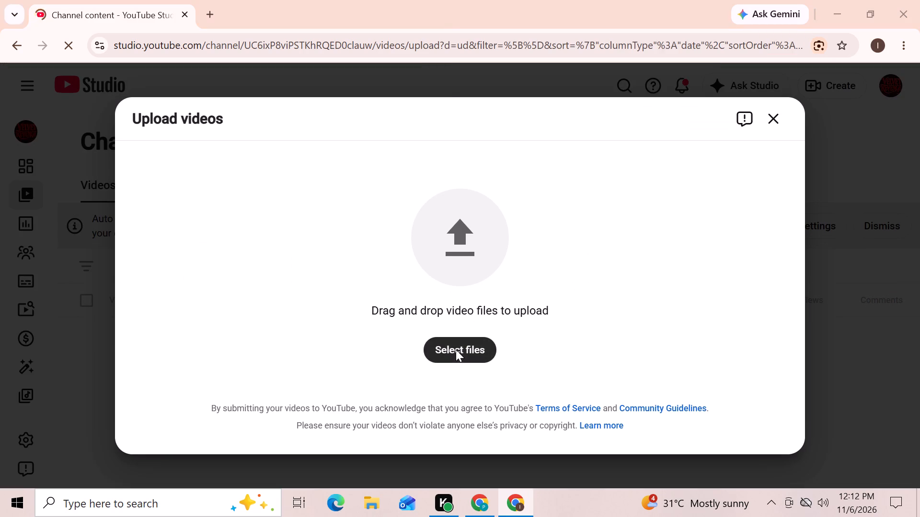
double_click(214, 171)
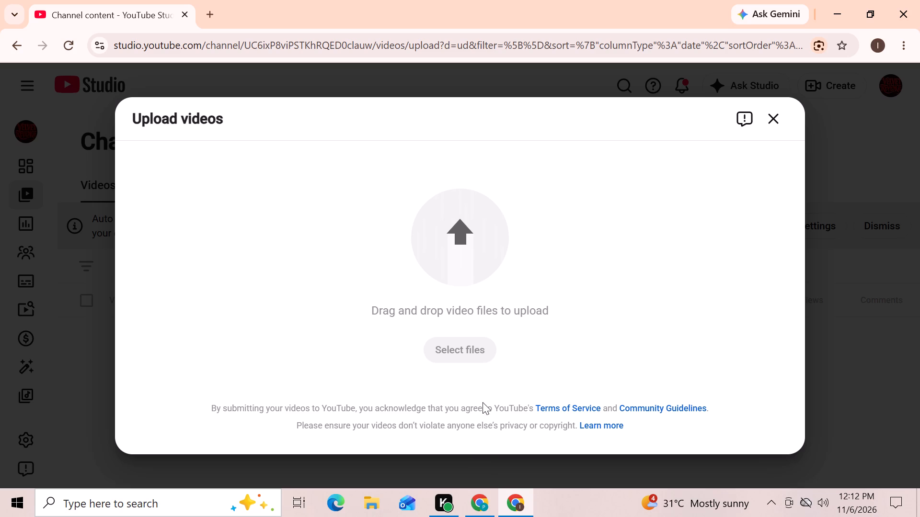
Switch to the Canva design and reload the page, accepting the reload.
click(482, 500)
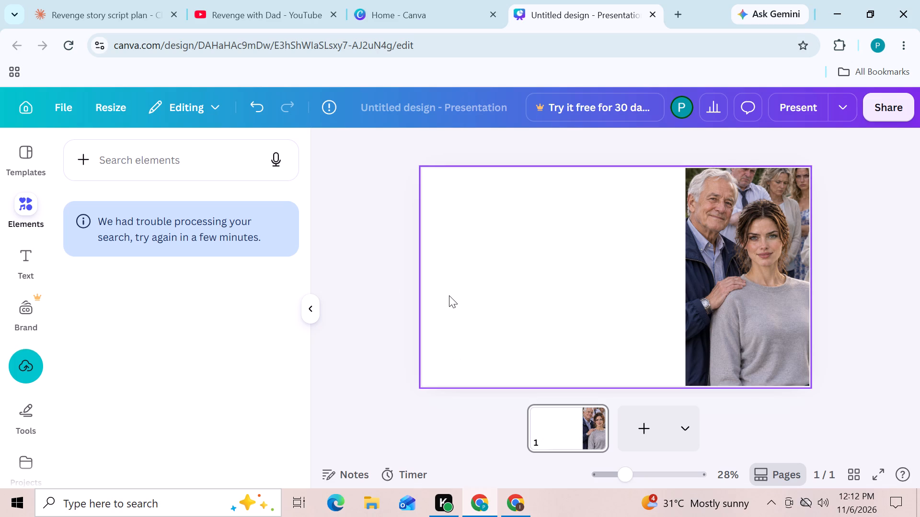
click(67, 44)
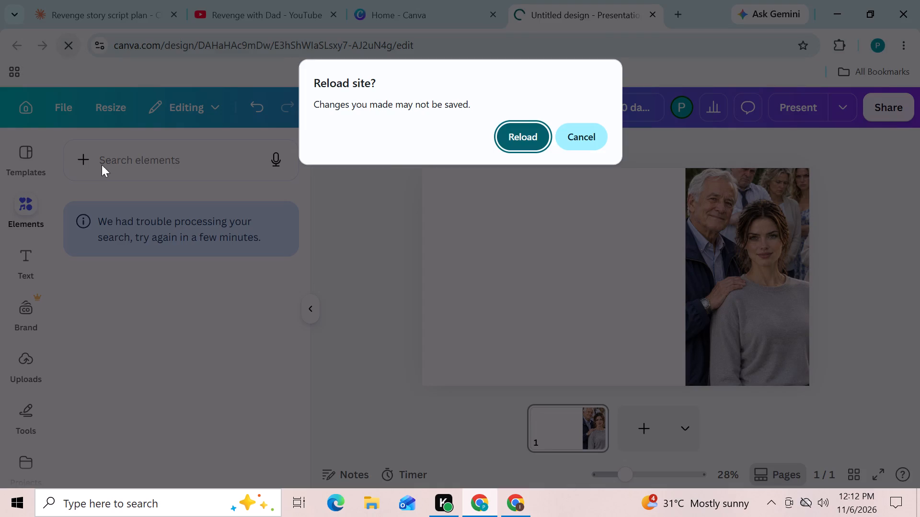
click(516, 139)
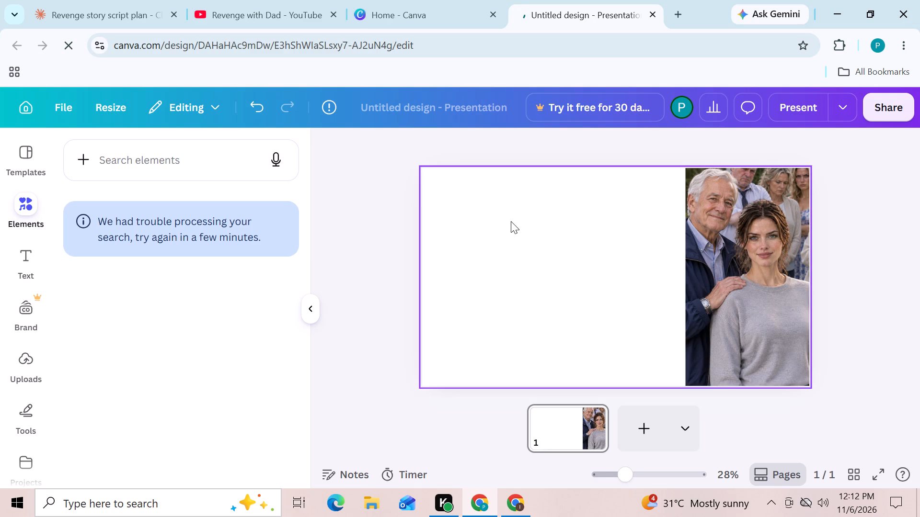
click(520, 502)
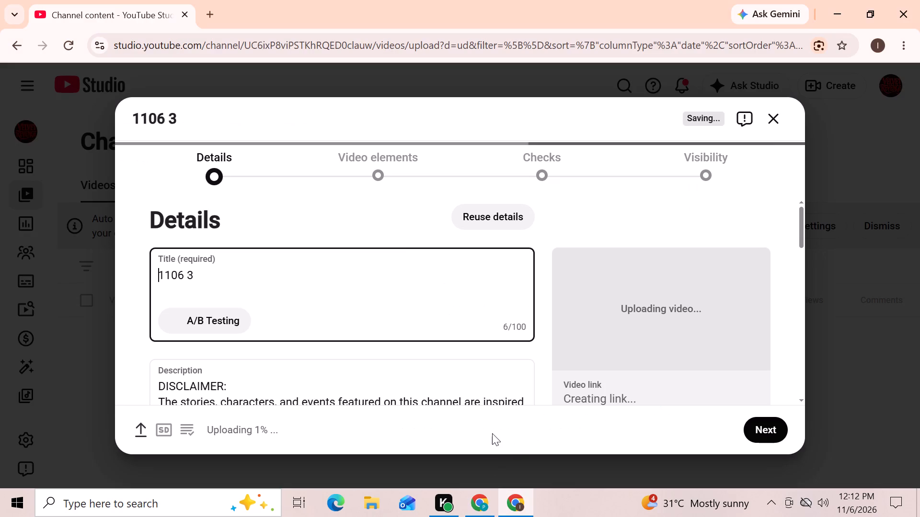
click(482, 507)
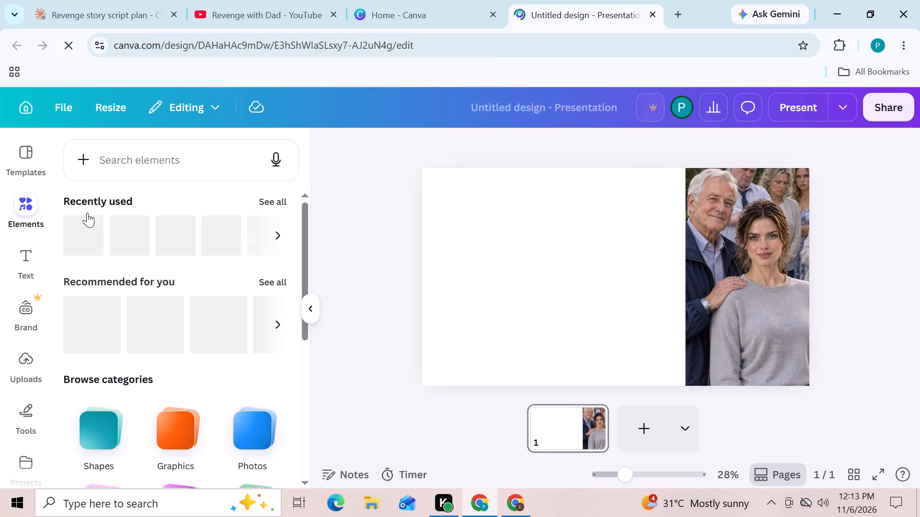
click(82, 225)
click(89, 233)
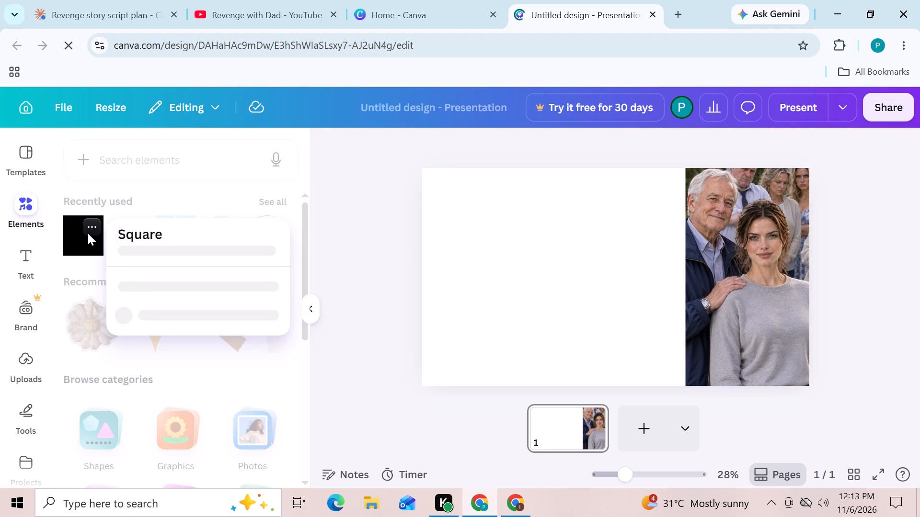
click(349, 219)
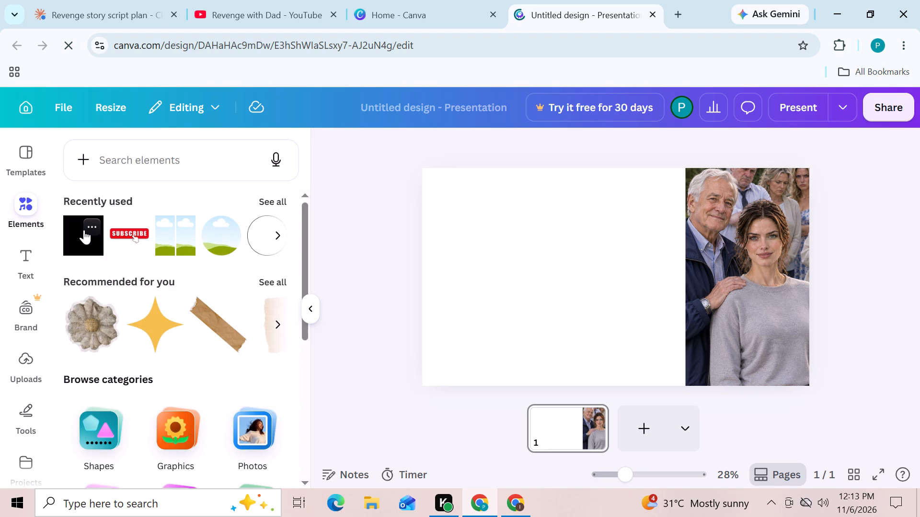
drag(84, 230, 499, 231)
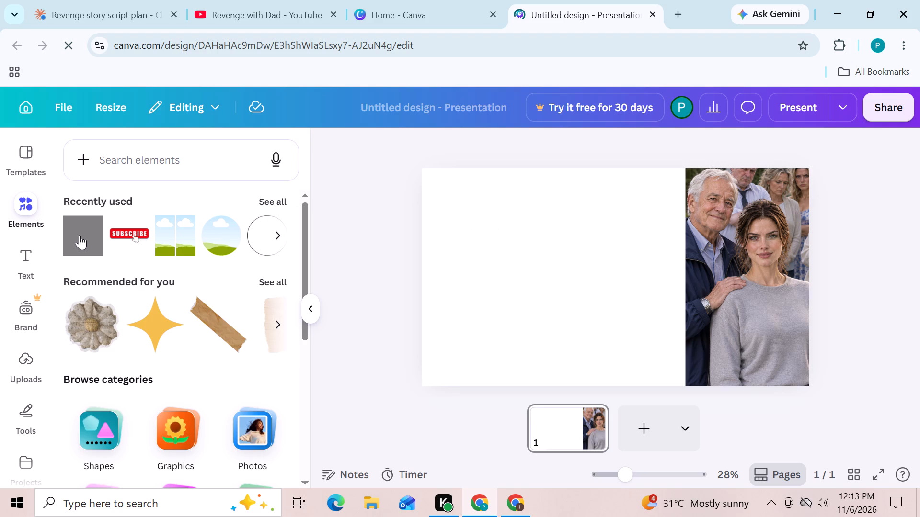
click(80, 235)
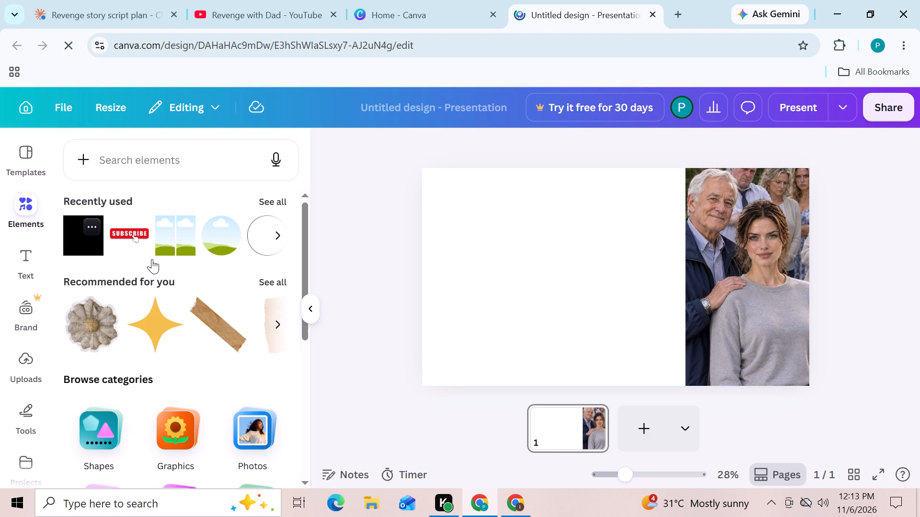
drag(88, 236, 481, 246)
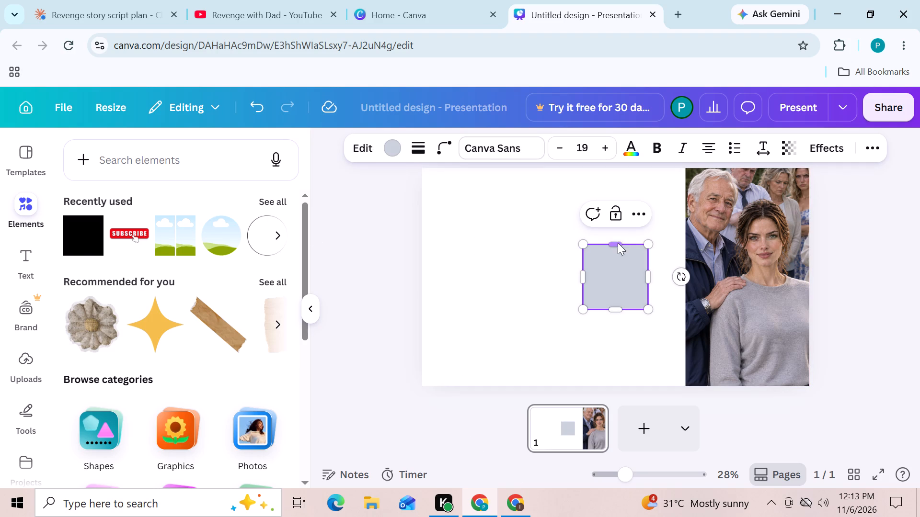
Stretch the square to full page height and from the page's left edge to the portrait's left edge.
drag(616, 244, 615, 169)
click(650, 239)
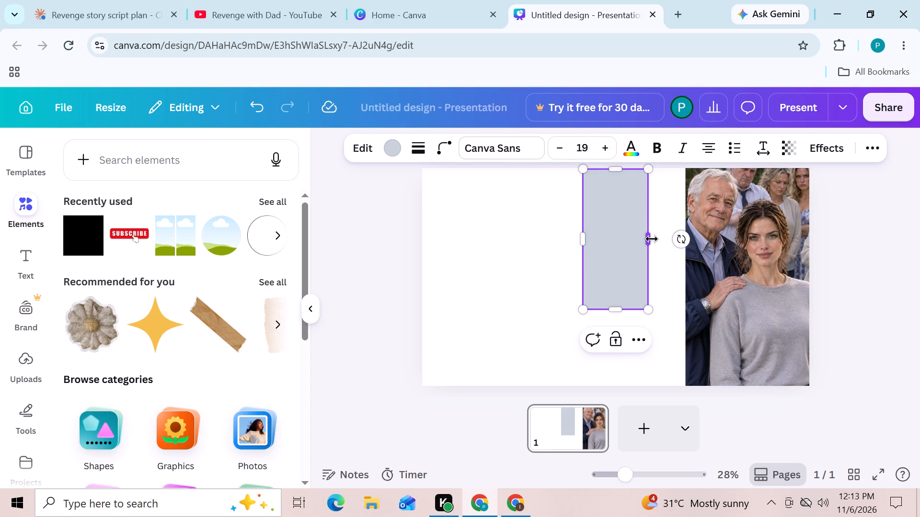
drag(652, 239, 687, 244)
drag(583, 237, 427, 260)
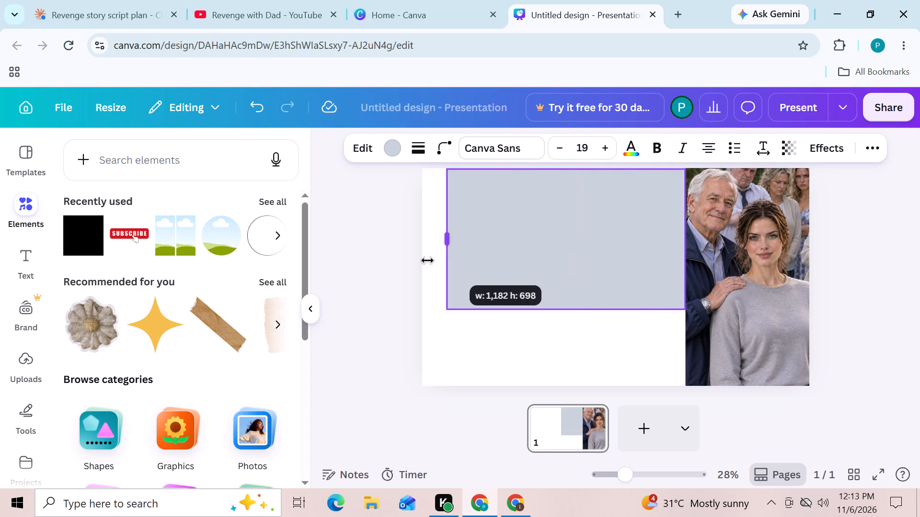
drag(427, 260, 421, 261)
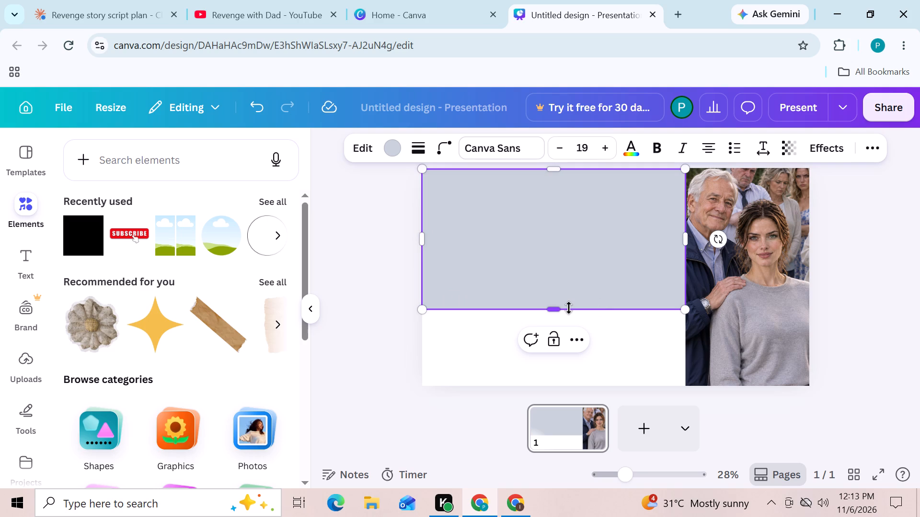
drag(569, 308, 574, 382)
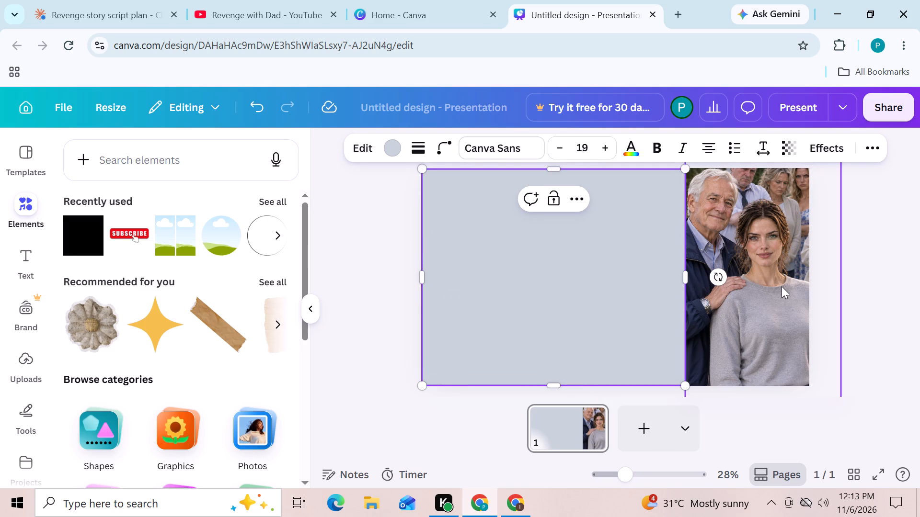
Enlarge the family portrait to about 980 × 1,597 and reposition it to centre the woman's face in the strip beside the square.
click(782, 286)
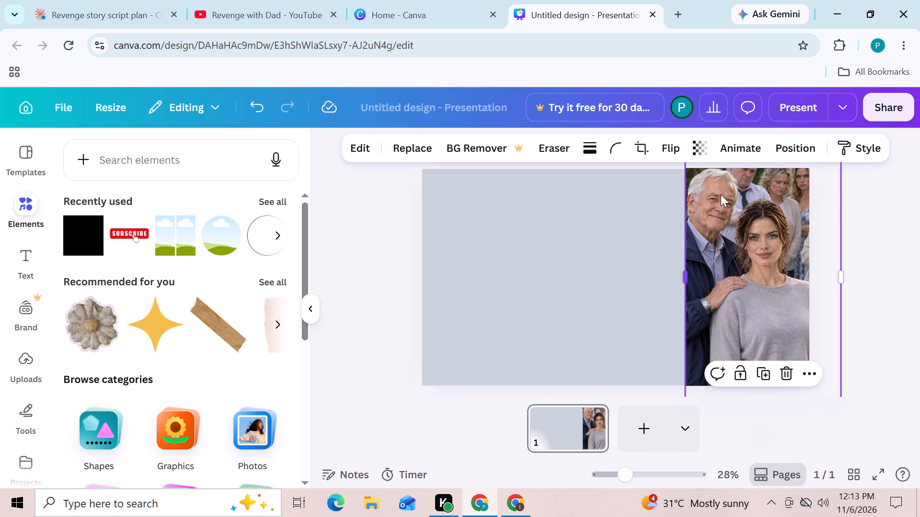
click(721, 194)
click(752, 240)
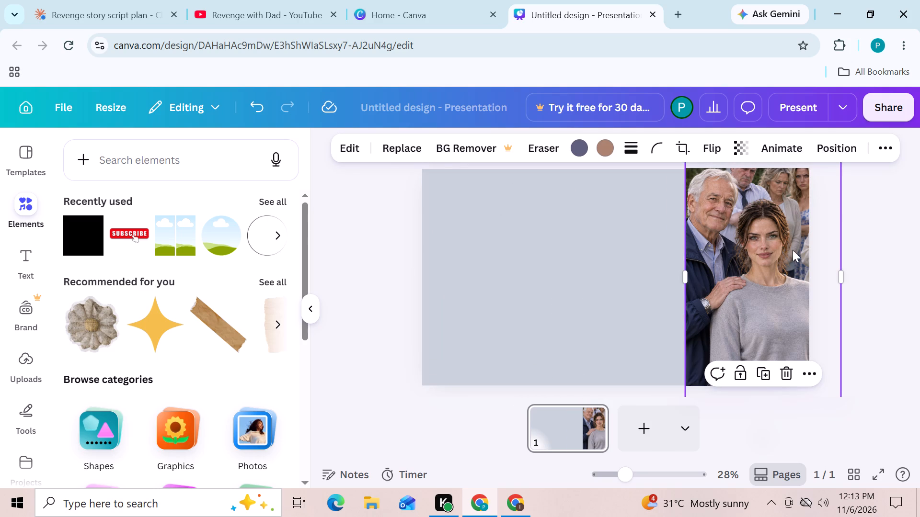
scroll(852, 252, up, 1)
drag(758, 236, 750, 275)
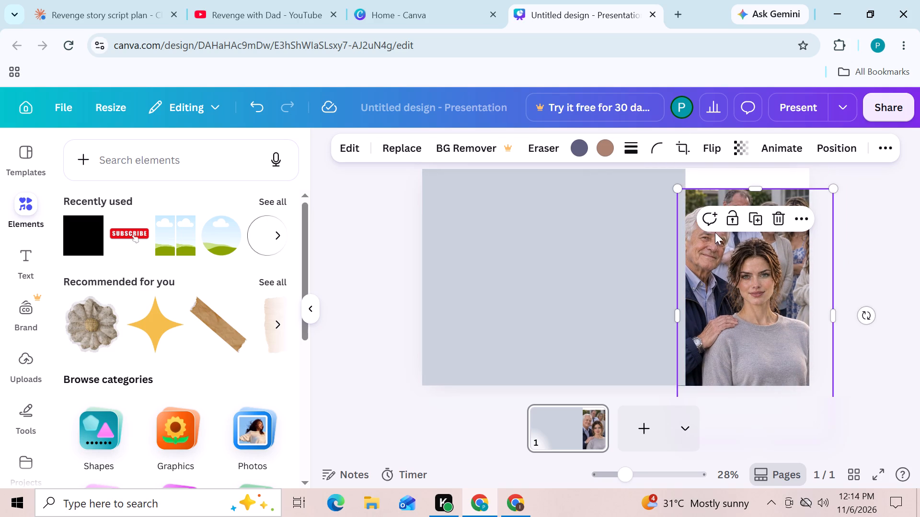
drag(680, 190, 643, 120)
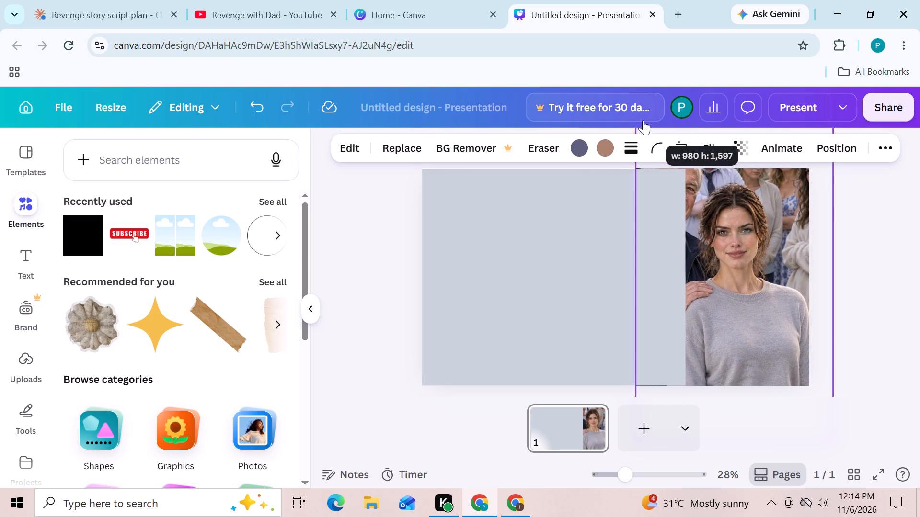
drag(643, 120, 645, 124)
drag(737, 242, 760, 226)
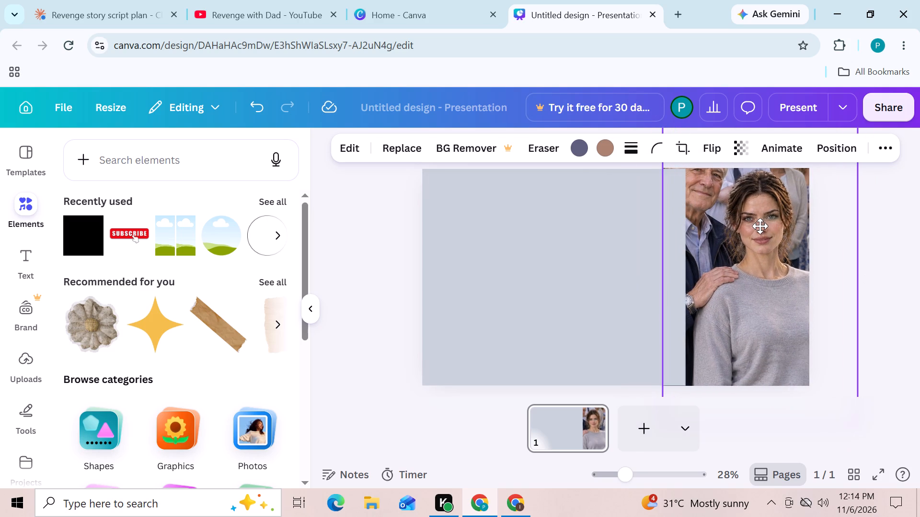
drag(760, 226, 750, 239)
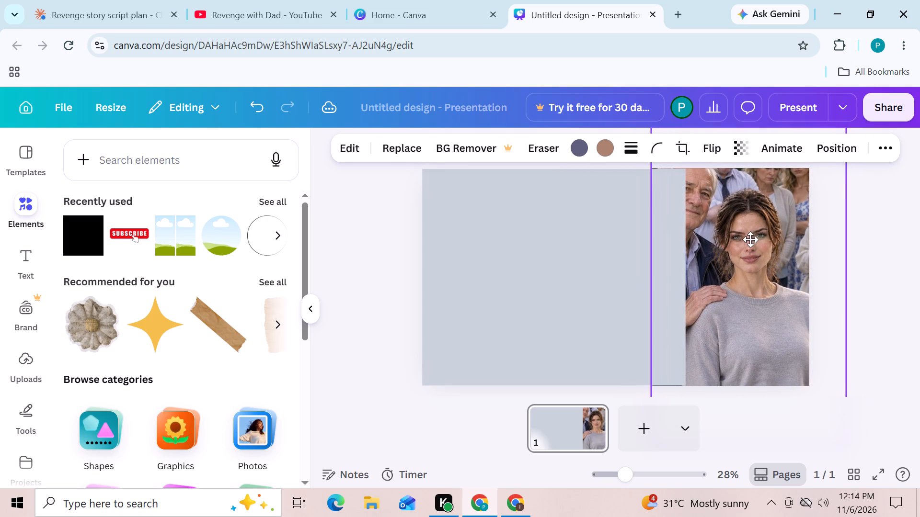
drag(750, 239, 751, 233)
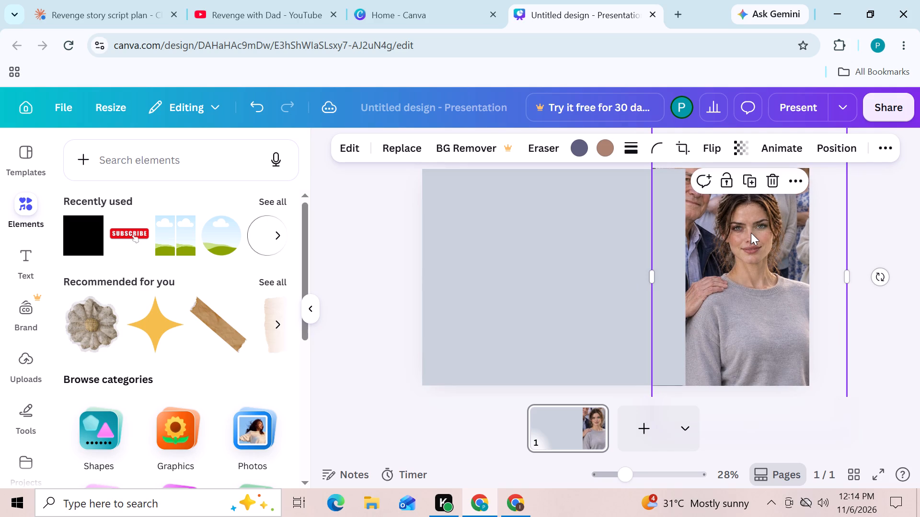
drag(751, 233, 753, 234)
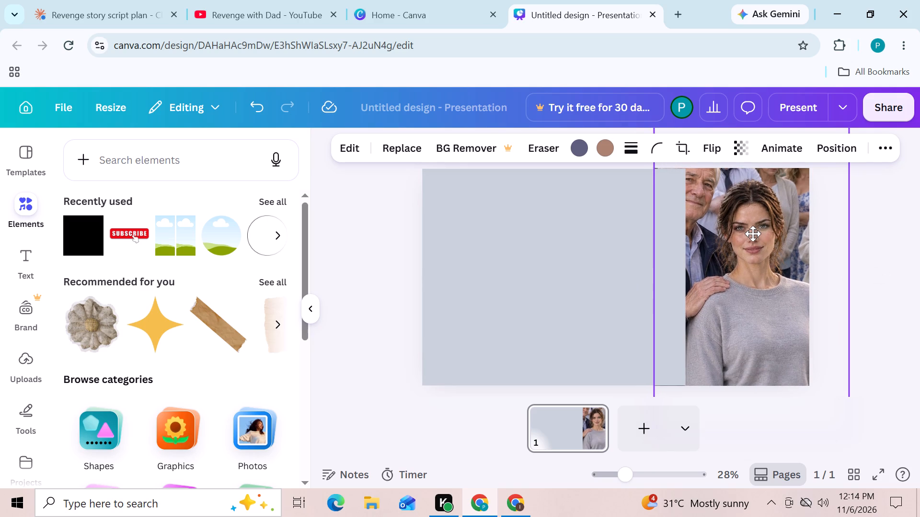
drag(753, 234, 754, 244)
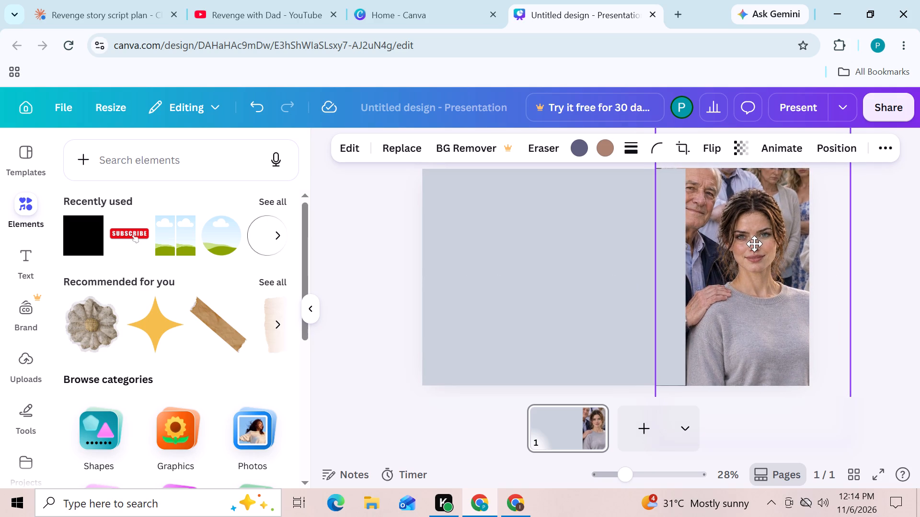
Fine-tune the family portrait's position so the woman's face sits centred towards the outer side of the strip, with the older man partly visible beside her.
drag(754, 244, 755, 258)
drag(755, 258, 755, 259)
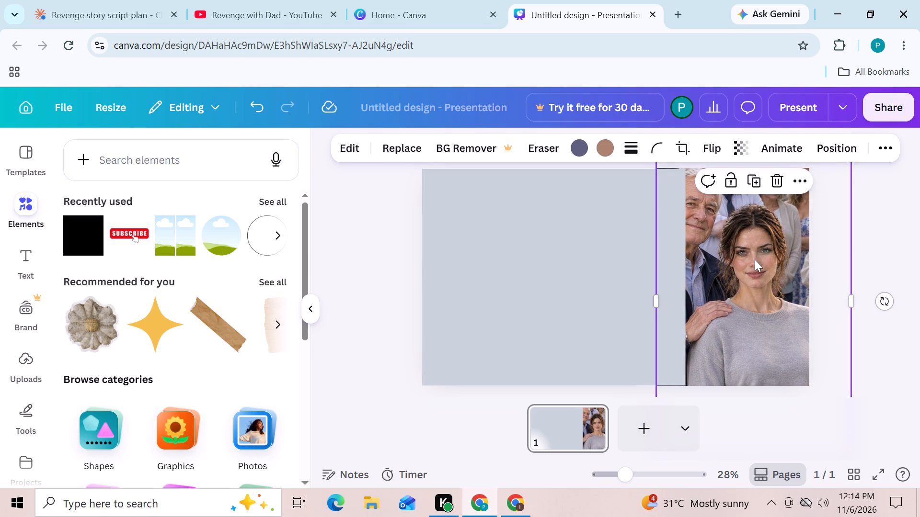
drag(755, 259, 750, 244)
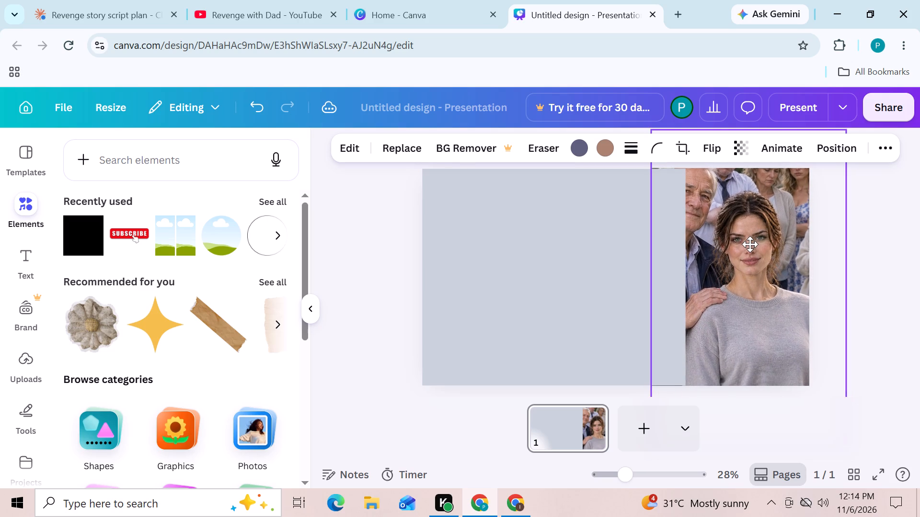
drag(750, 244, 749, 239)
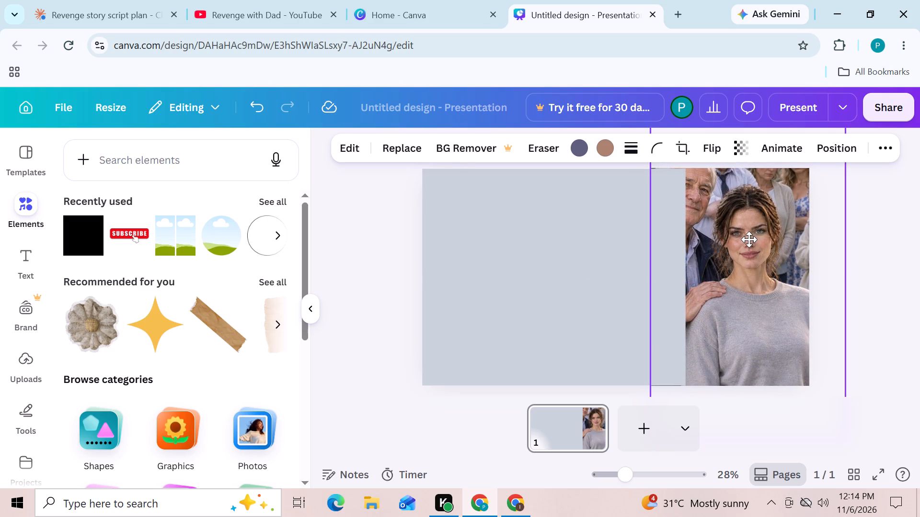
drag(749, 239, 752, 248)
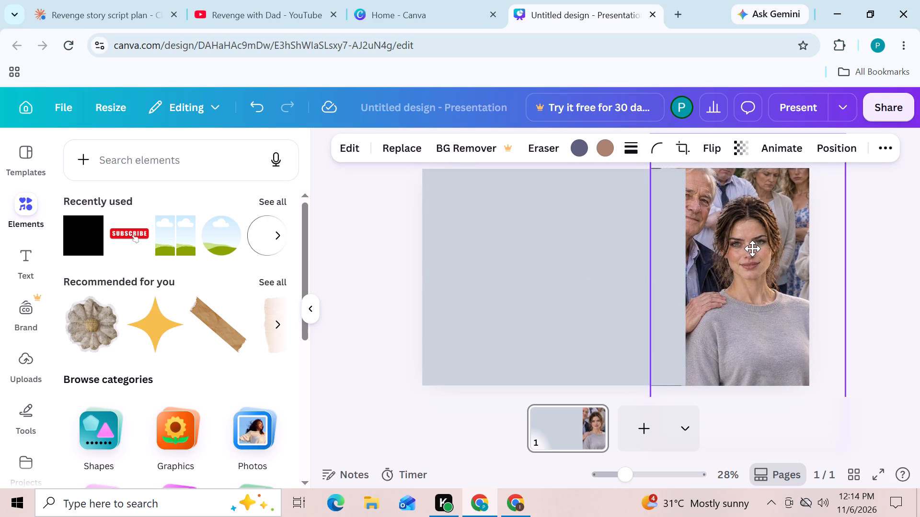
drag(752, 248, 757, 246)
click(562, 229)
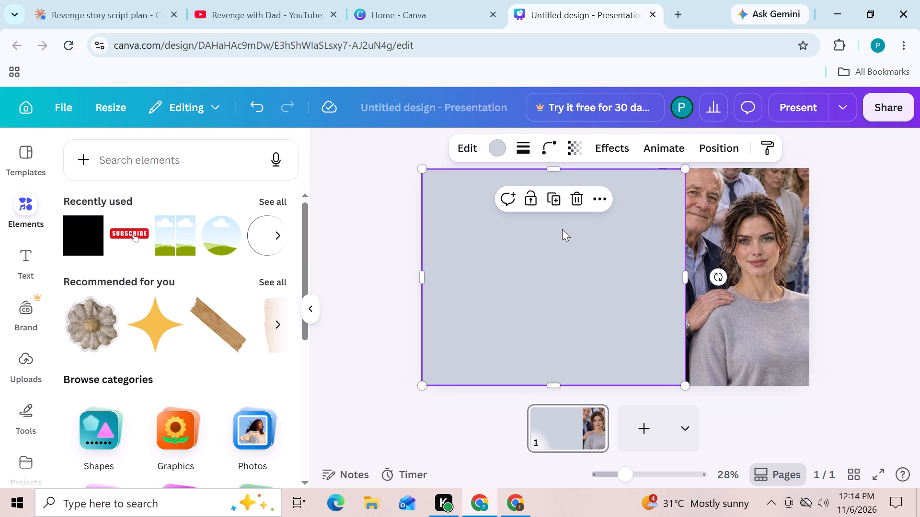
scroll(775, 239, down, 1)
drag(775, 239, 773, 223)
drag(773, 223, 772, 224)
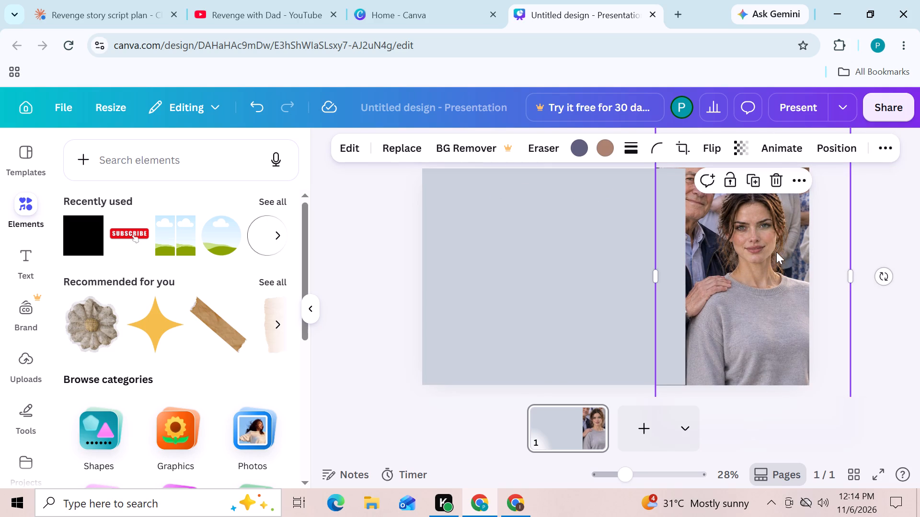
drag(776, 252, 779, 245)
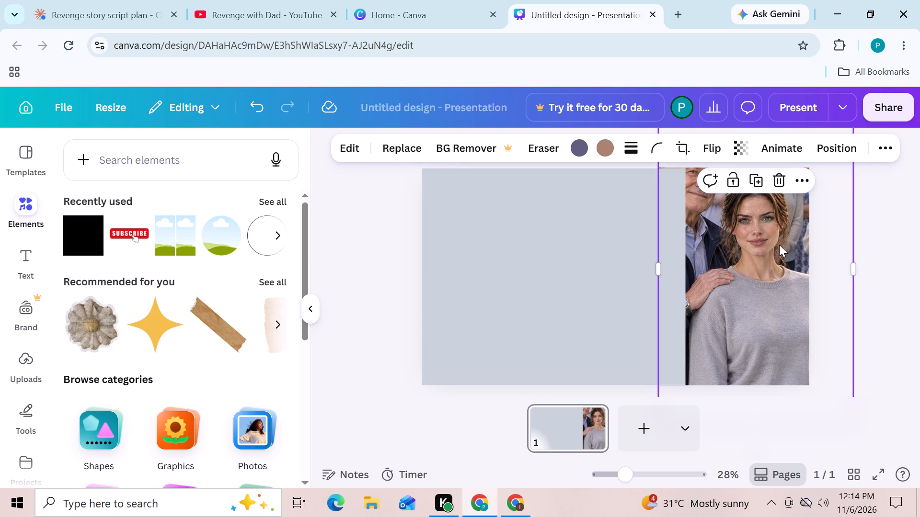
drag(779, 245, 780, 240)
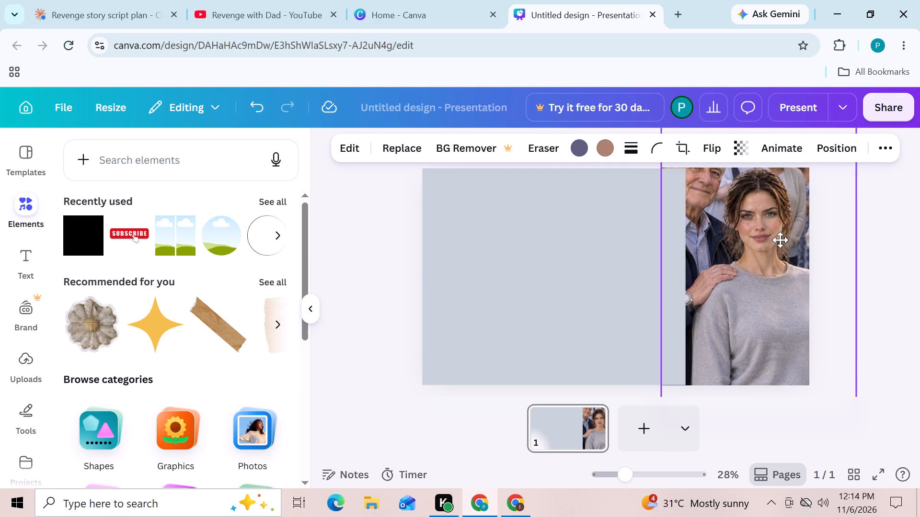
drag(780, 240, 785, 246)
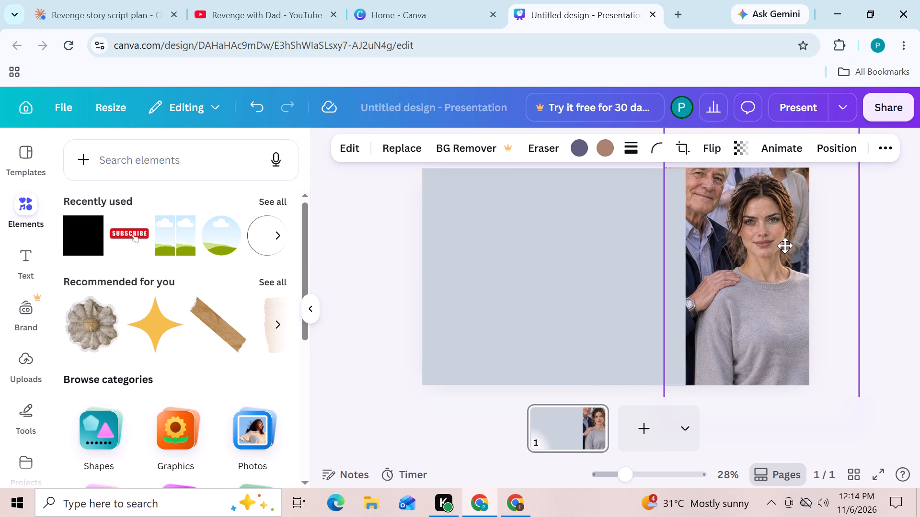
drag(785, 246, 785, 279)
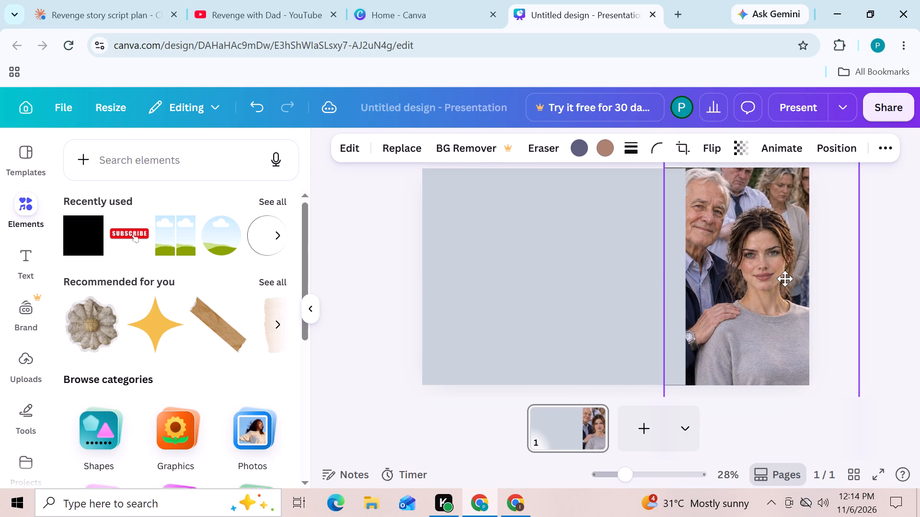
drag(785, 279, 781, 241)
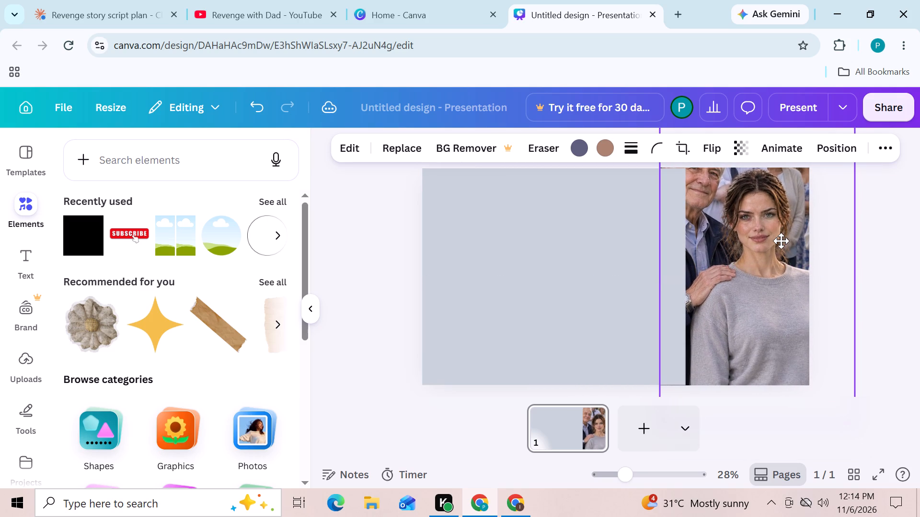
drag(781, 241, 784, 246)
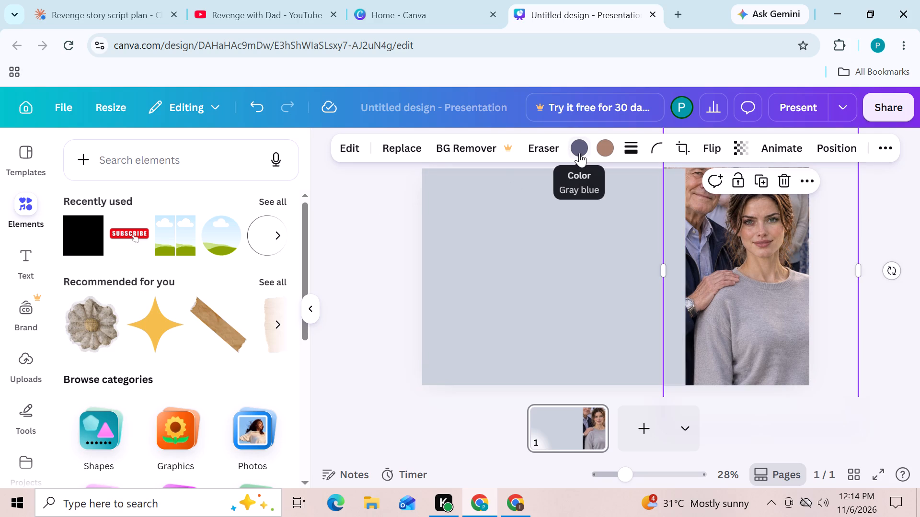
Recolour the large square beside the portrait black.
click(519, 240)
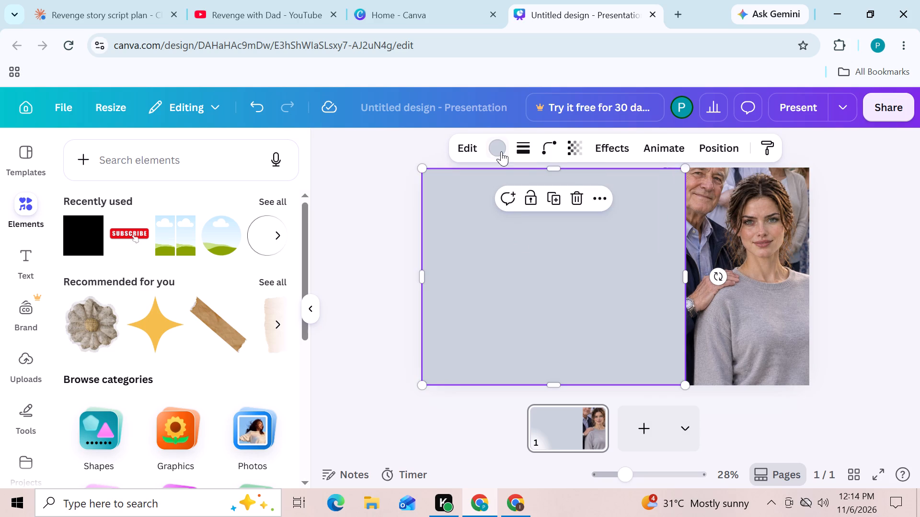
click(501, 150)
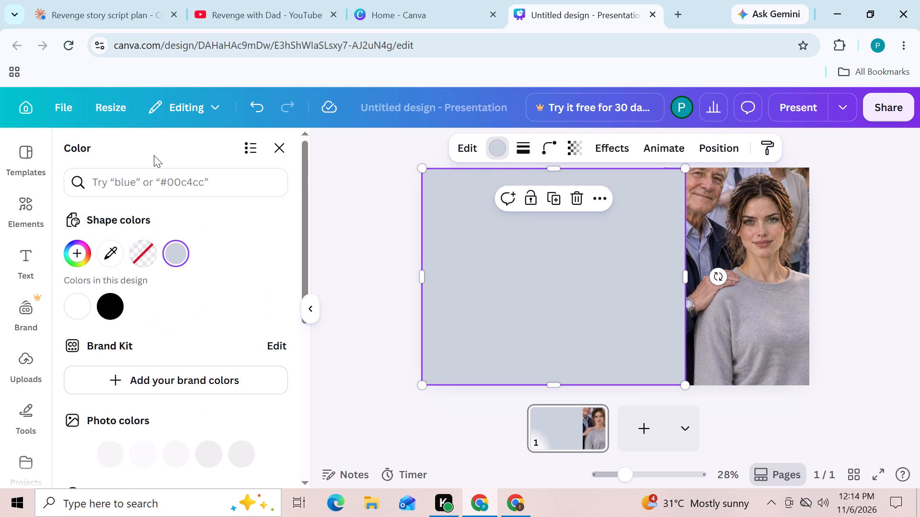
click(112, 295)
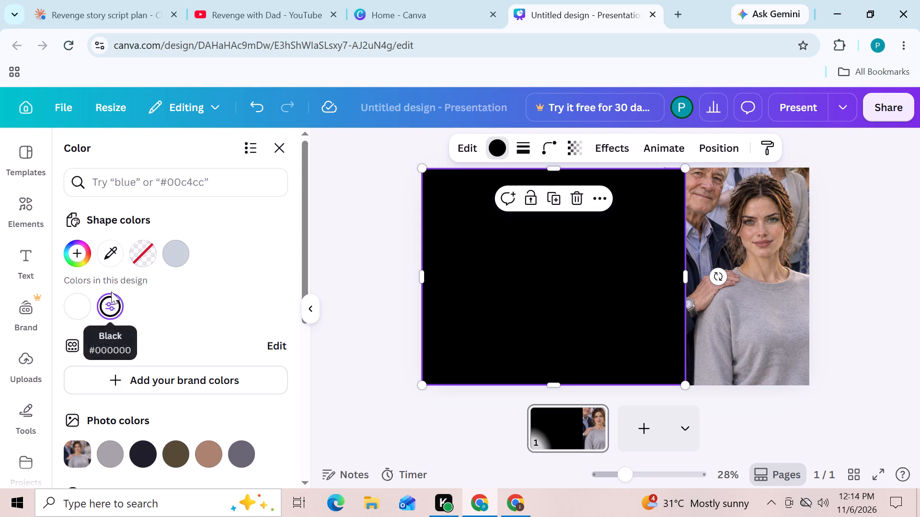
Add another recently used Square shape over the black area and reshape it into a wide, thin horizontal bar.
click(23, 210)
click(81, 238)
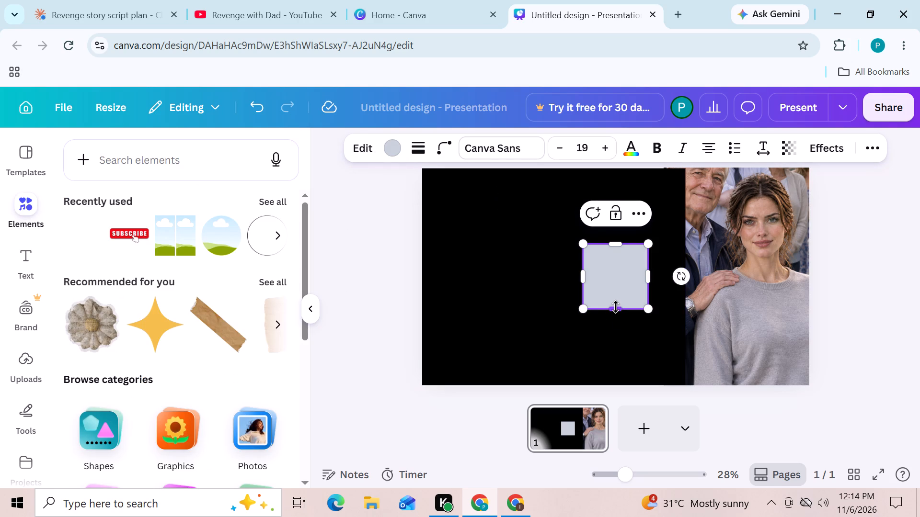
drag(616, 307, 616, 272)
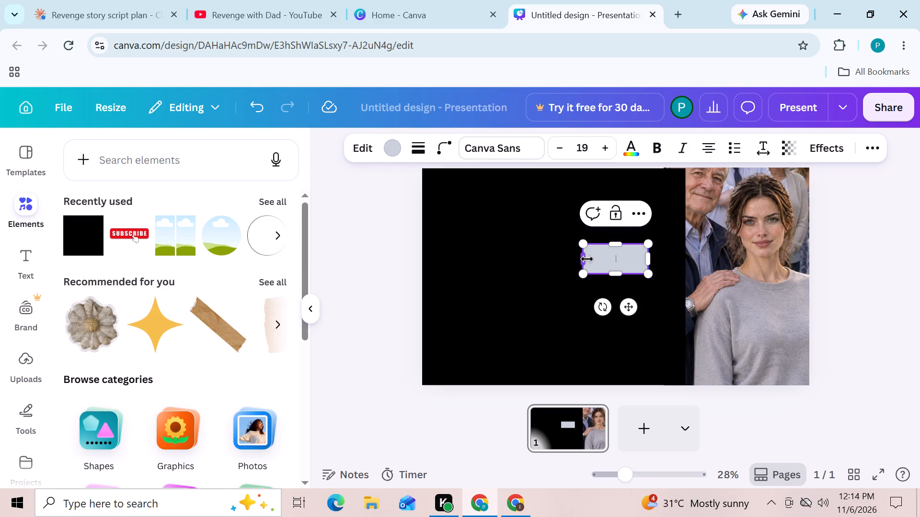
drag(586, 259, 451, 269)
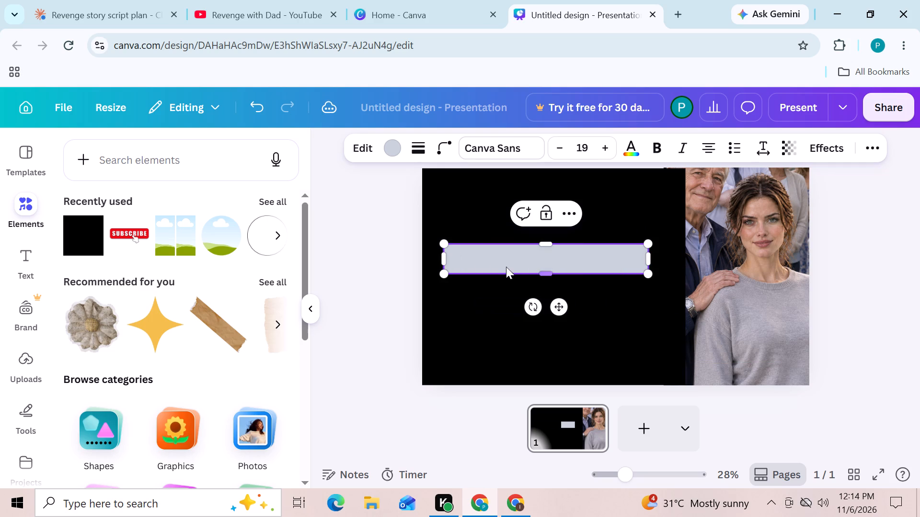
drag(528, 258, 550, 258)
click(370, 289)
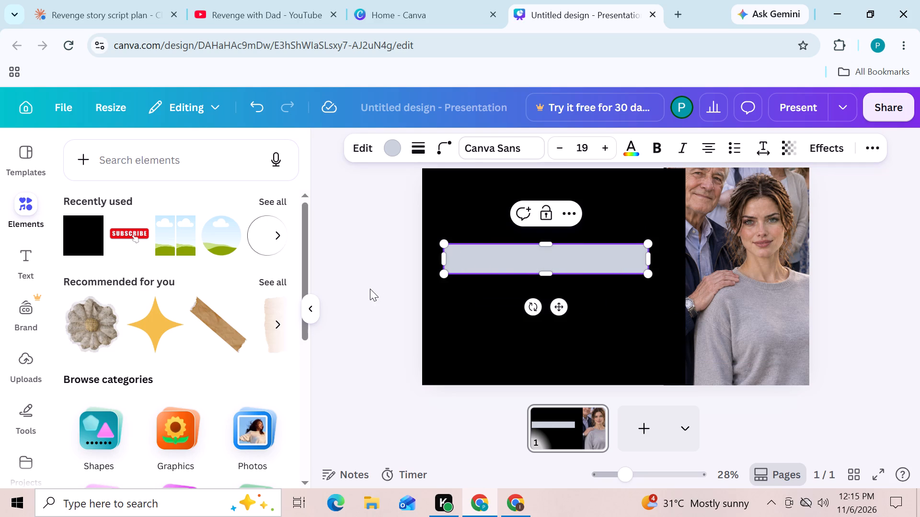
Place the bar in the page's bottom-left corner, widen it to slightly overlap the portrait, and make it slightly taller.
drag(472, 253, 449, 368)
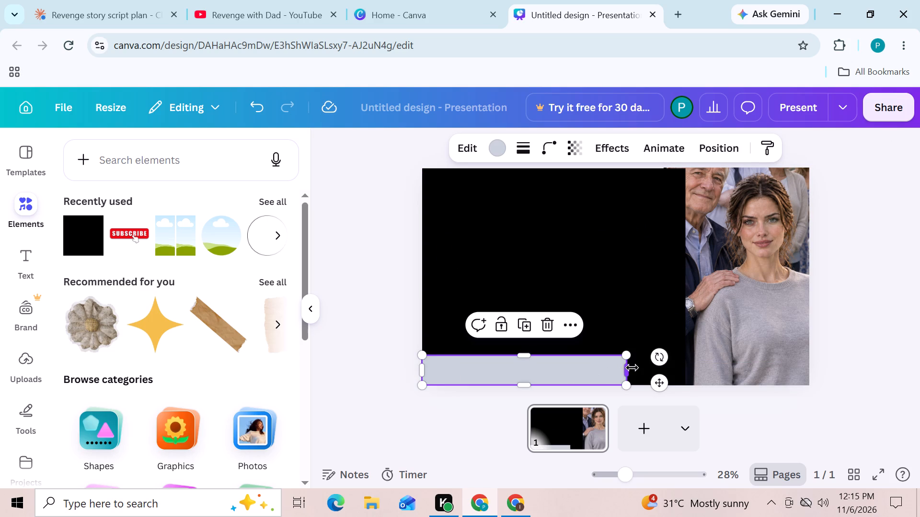
drag(630, 369, 683, 368)
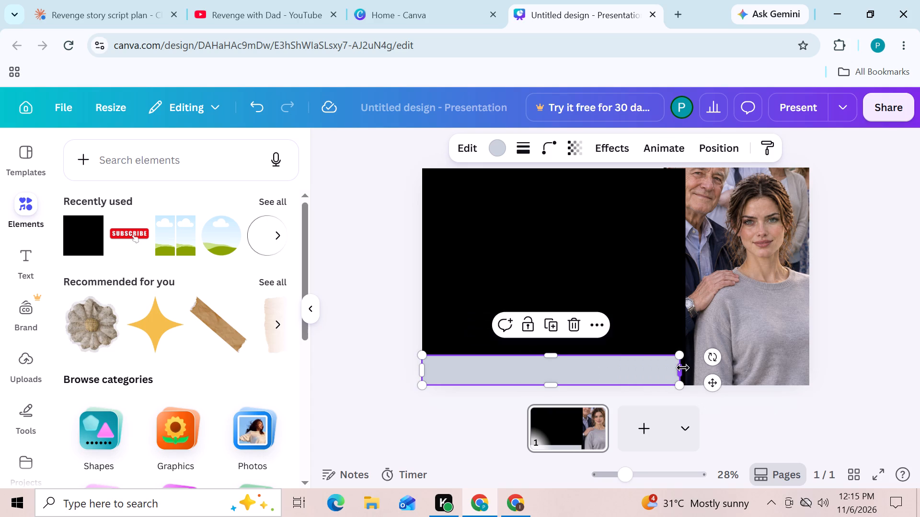
drag(681, 369, 693, 370)
drag(692, 371, 697, 371)
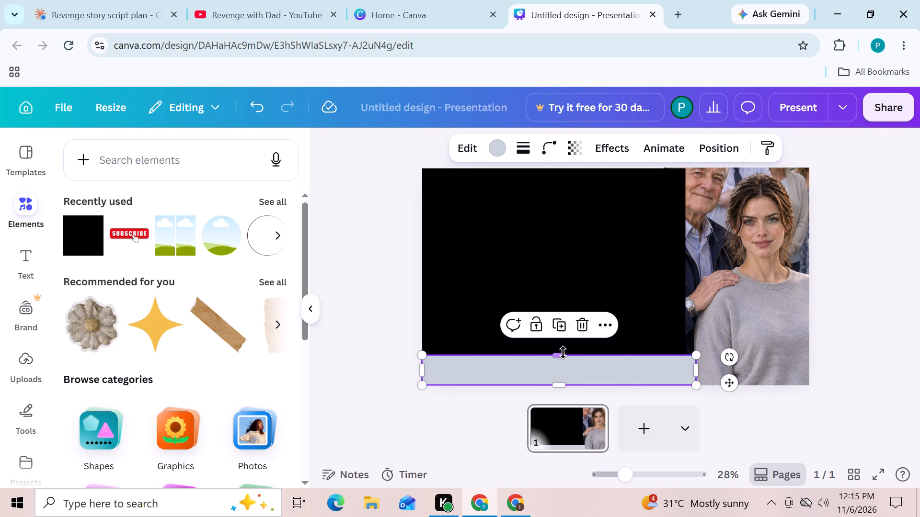
drag(563, 352, 563, 347)
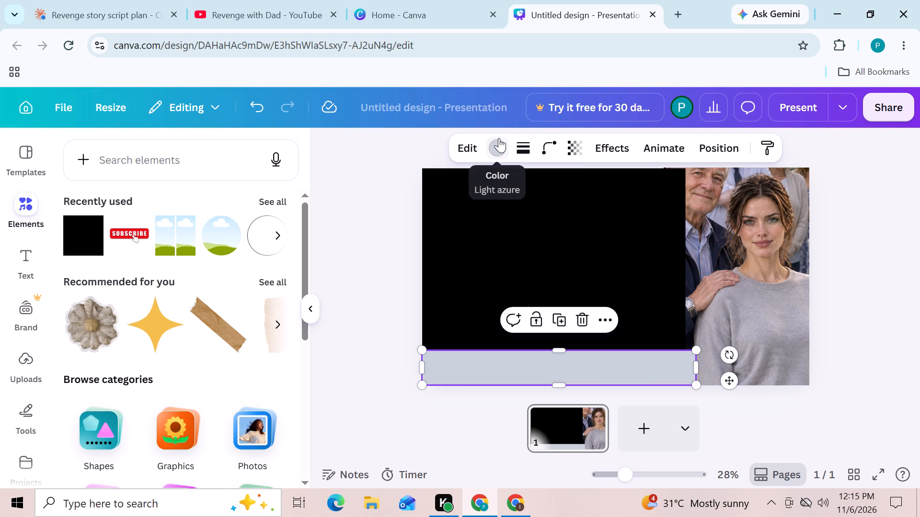
Search the colours for "red" and fill the bottom bar with the fourth default red shade.
click(499, 138)
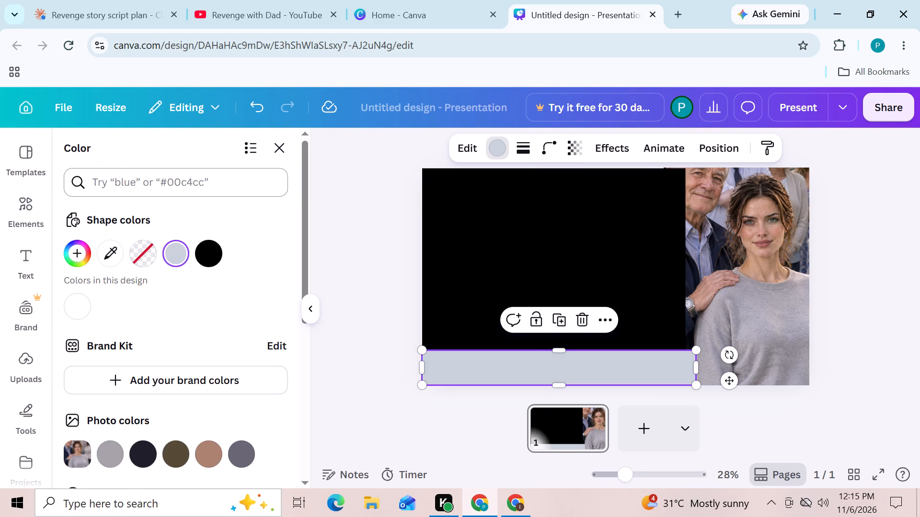
click(148, 185)
text(red)
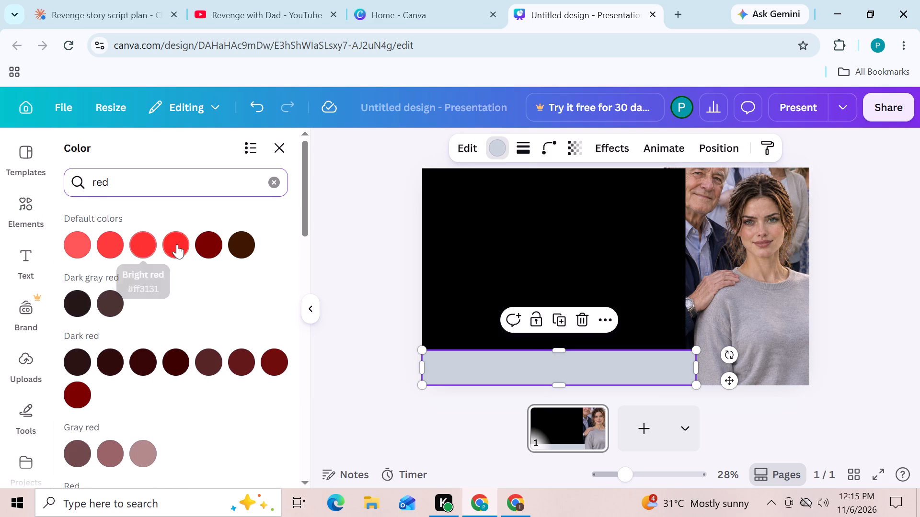
click(178, 244)
click(338, 255)
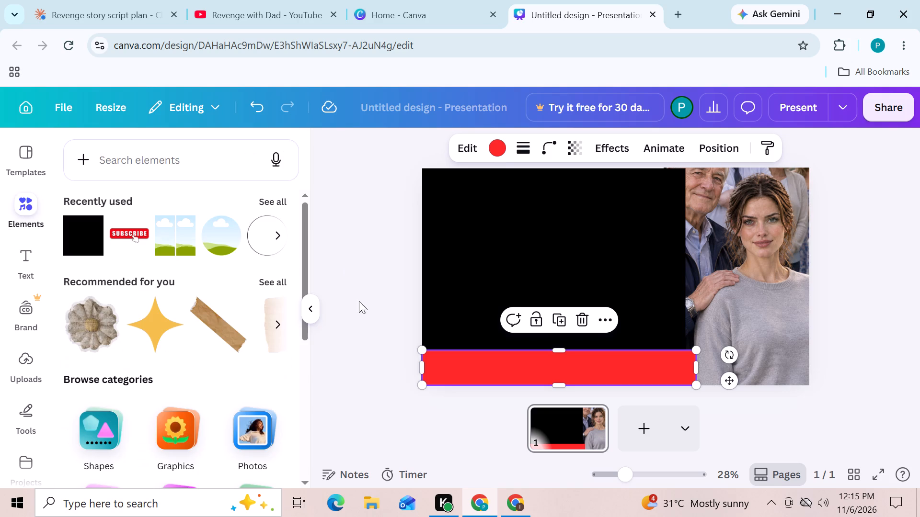
Add a new text box to the page.
click(25, 272)
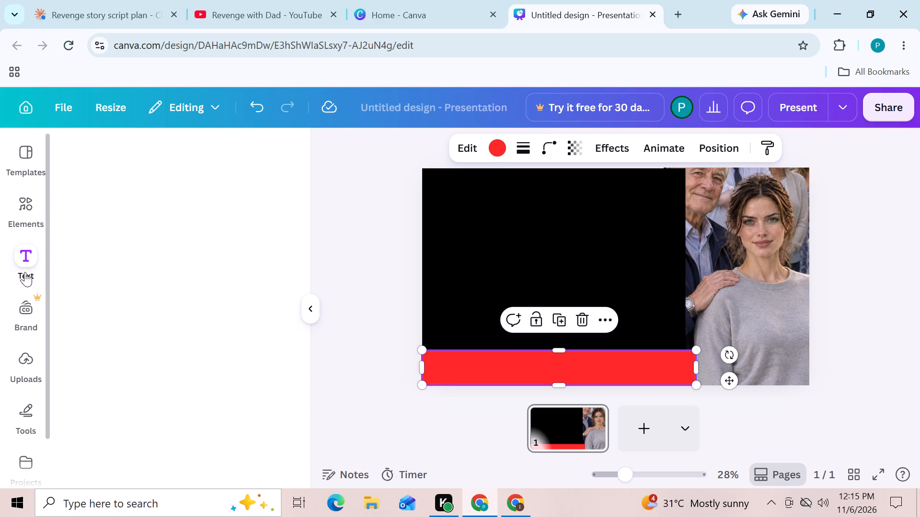
click(164, 204)
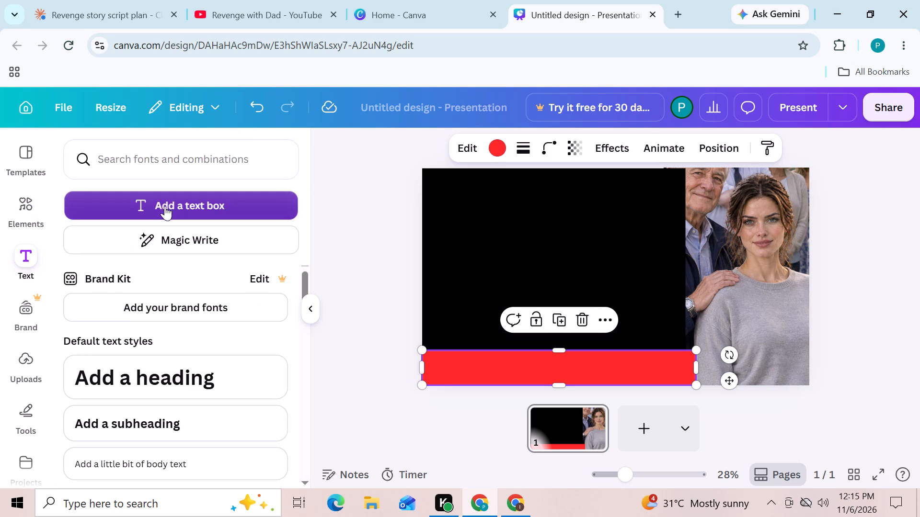
drag(269, 291, 263, 294)
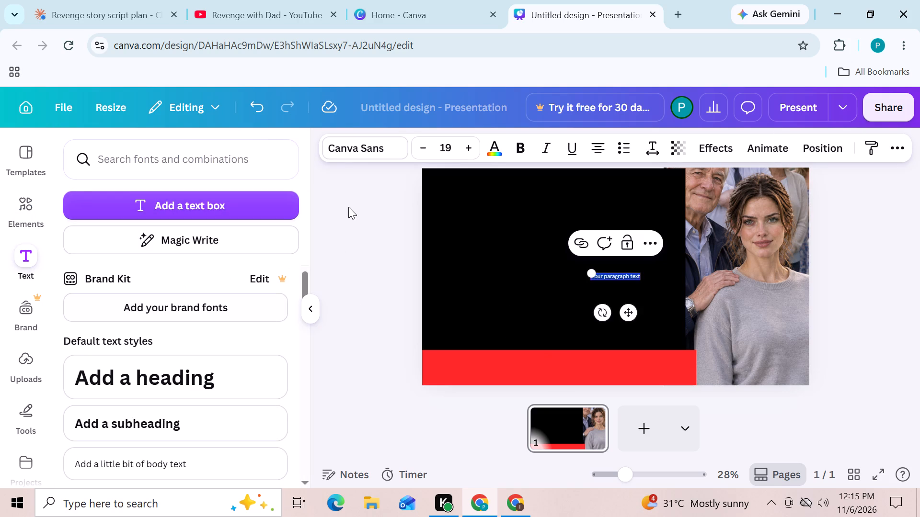
Search the fonts for "baloo" and apply the Baloo font to the new text box.
click(354, 147)
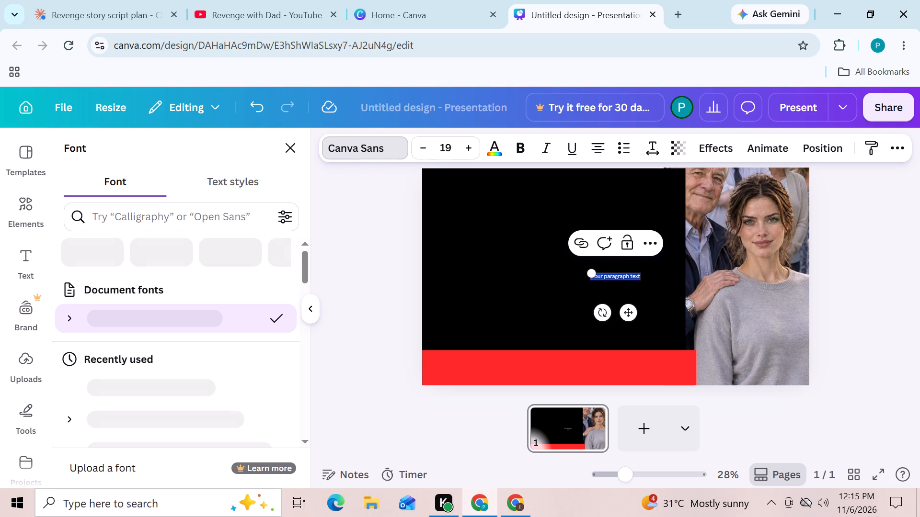
click(145, 217)
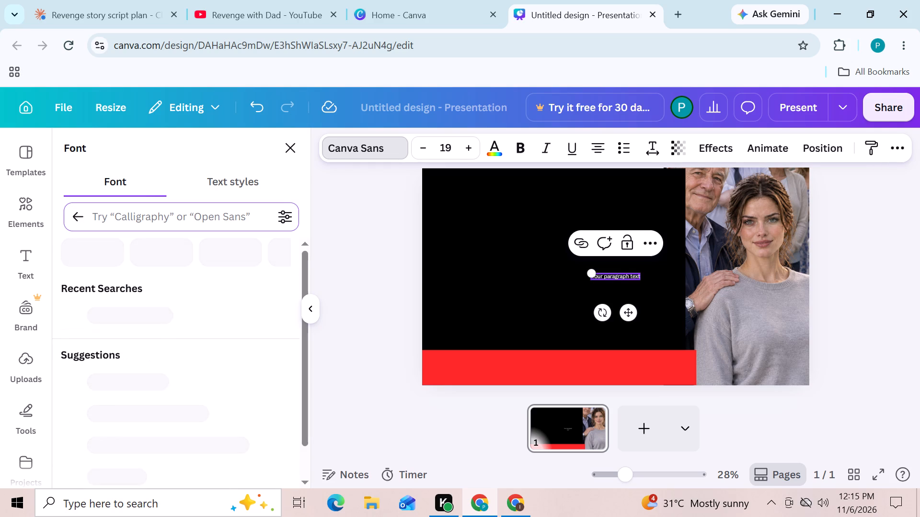
click(145, 217)
text(baloo)
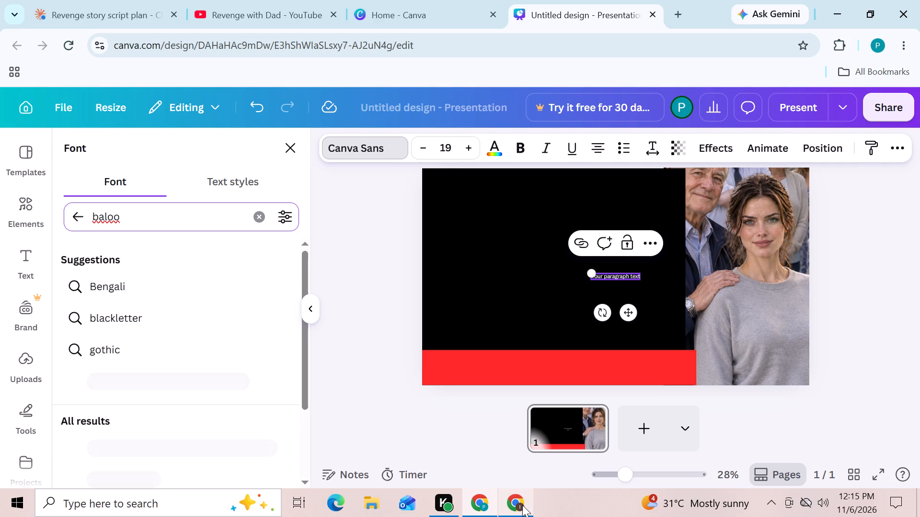
click(168, 215)
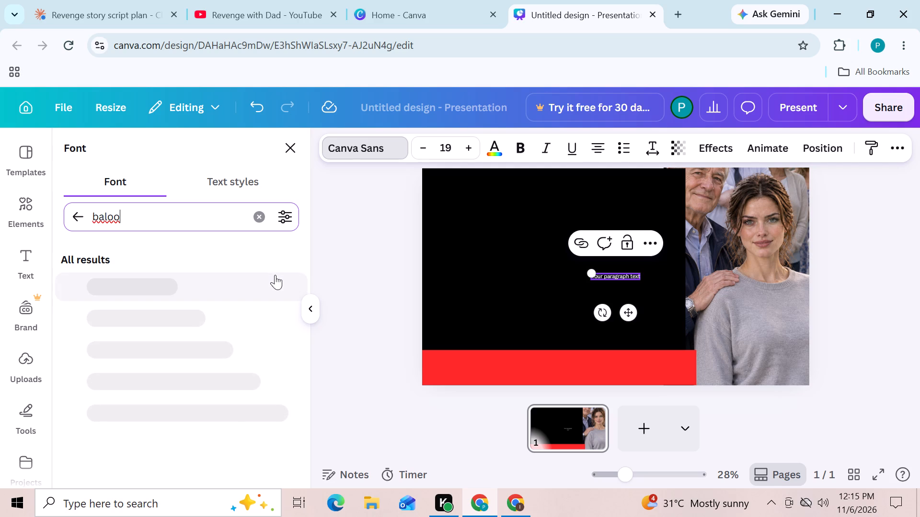
key(Return)
double_click(510, 507)
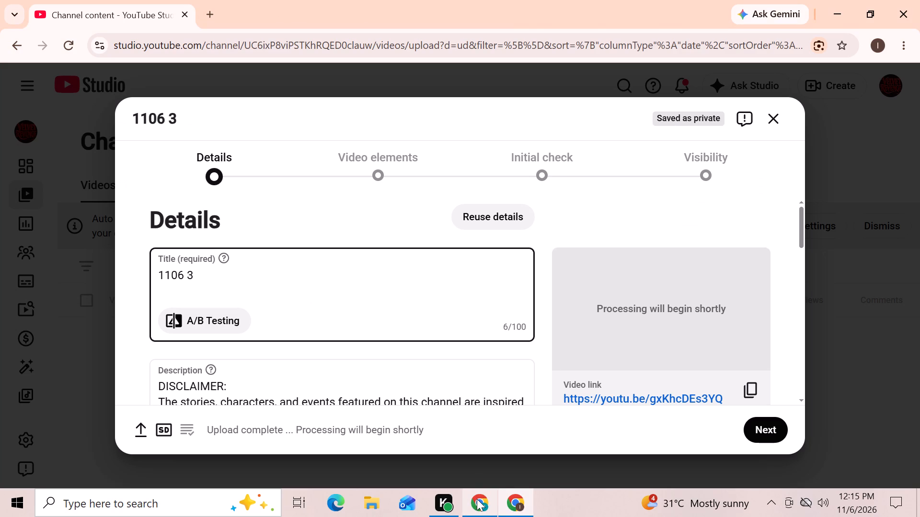
click(477, 499)
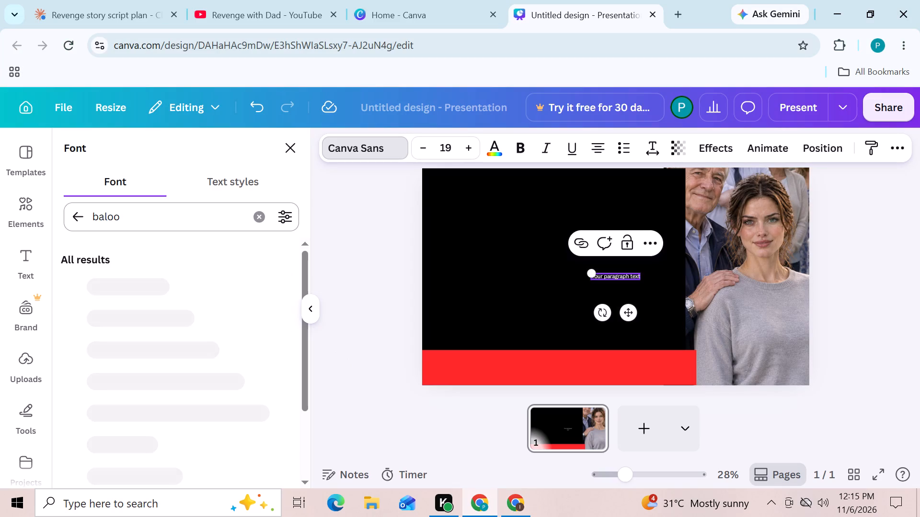
click(153, 216)
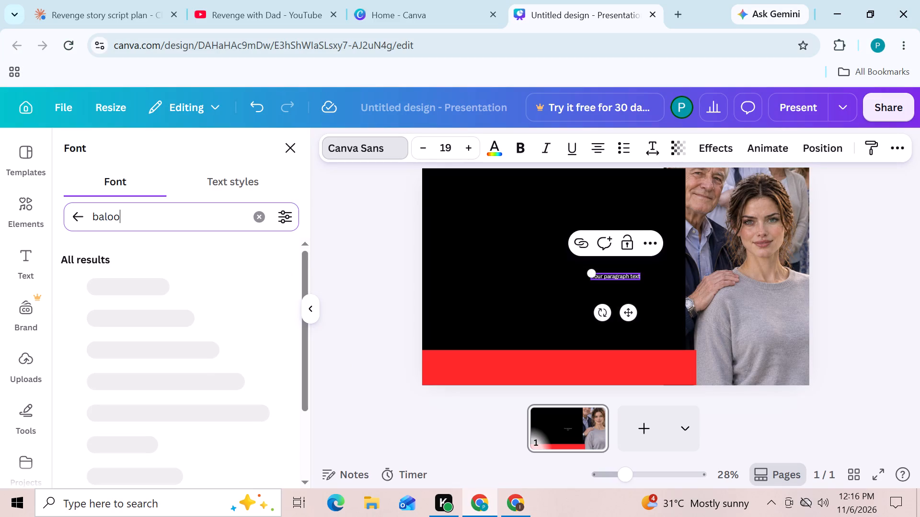
key(Return)
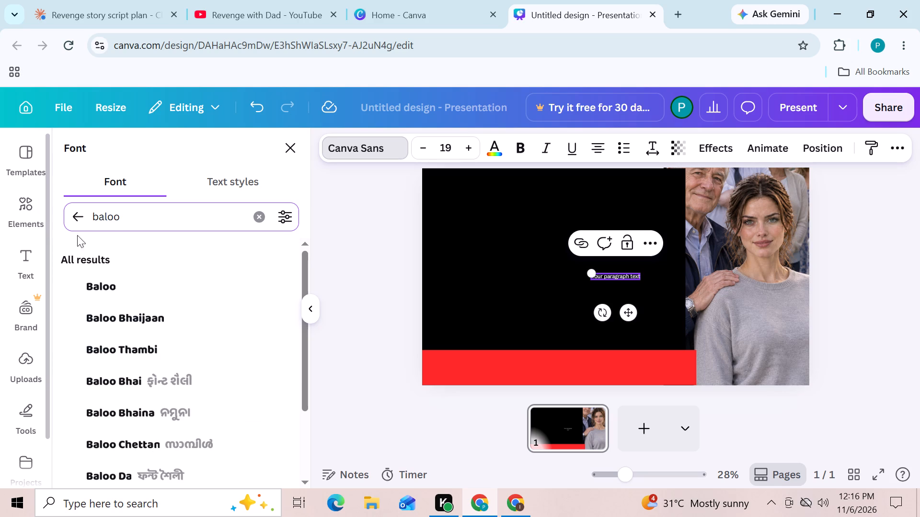
click(103, 279)
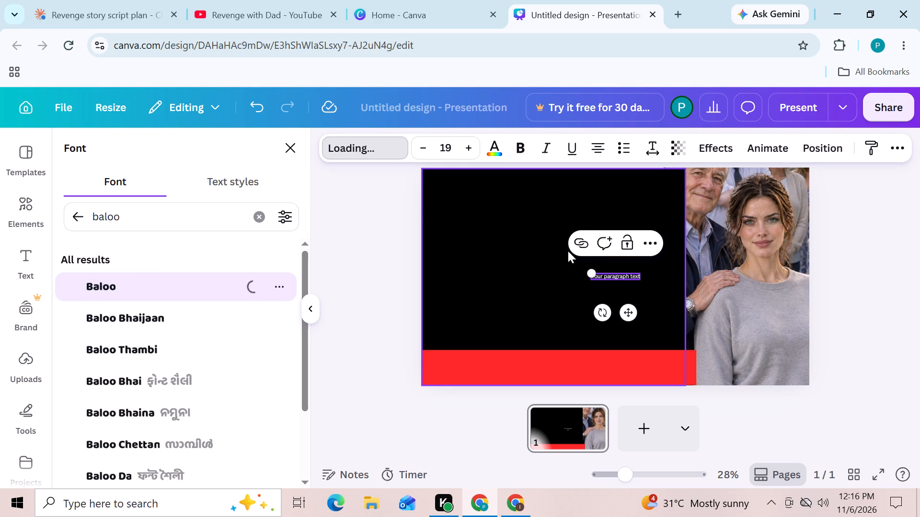
Paste the copied story text, from "HAD A HEART ATTACK" to "I CALLED GRANDPA INSTEAD", into the text box and remove the leftover placeholder fragments.
click(624, 275)
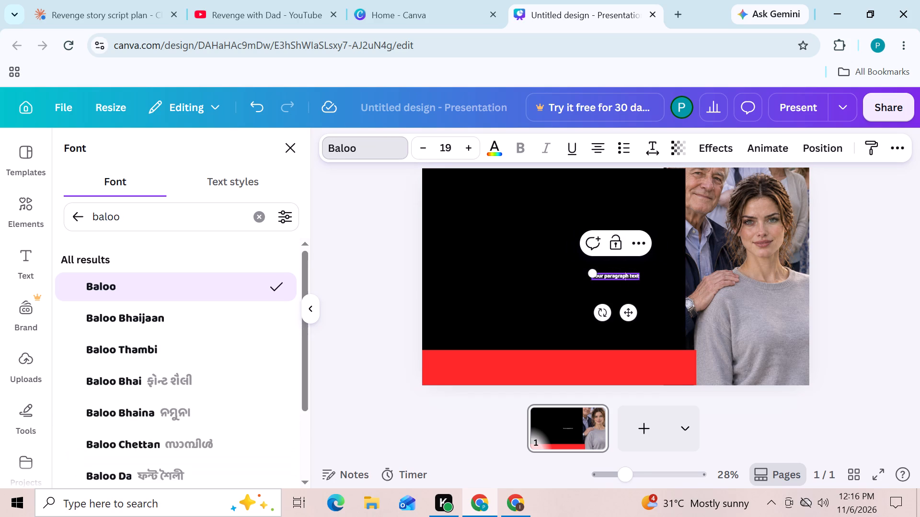
right_click(624, 275)
click(648, 321)
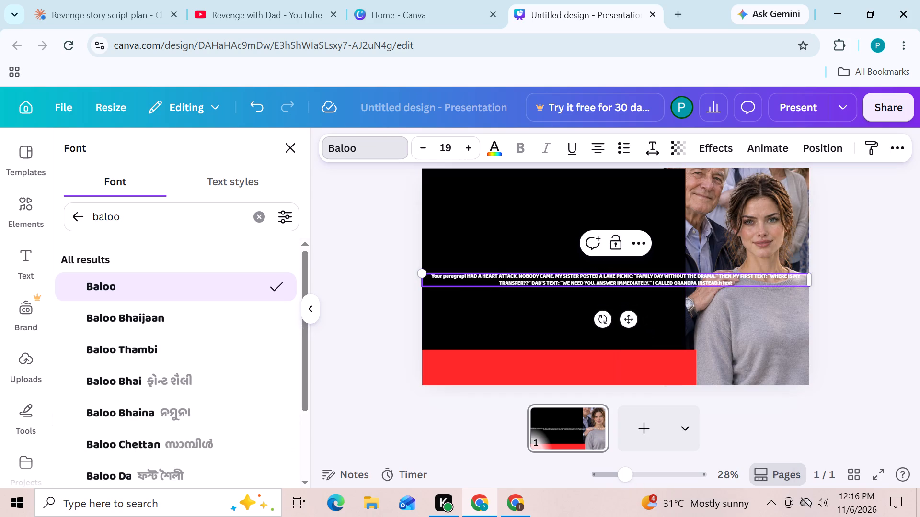
drag(468, 275, 429, 273)
key(BackSpace)
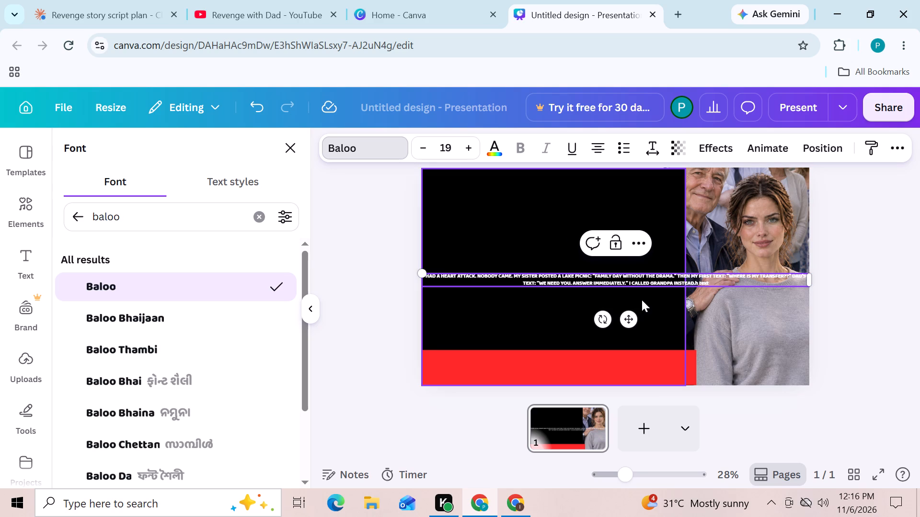
drag(717, 277, 692, 279)
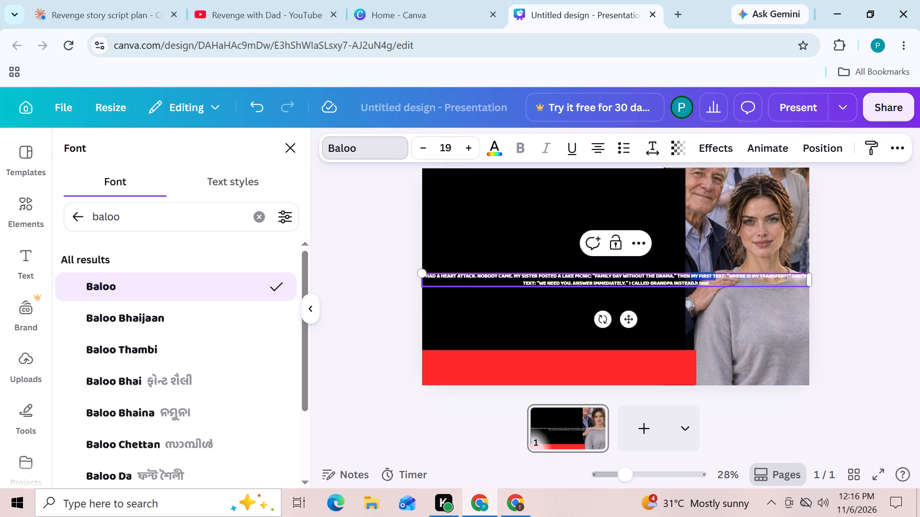
drag(692, 279, 697, 283)
click(670, 310)
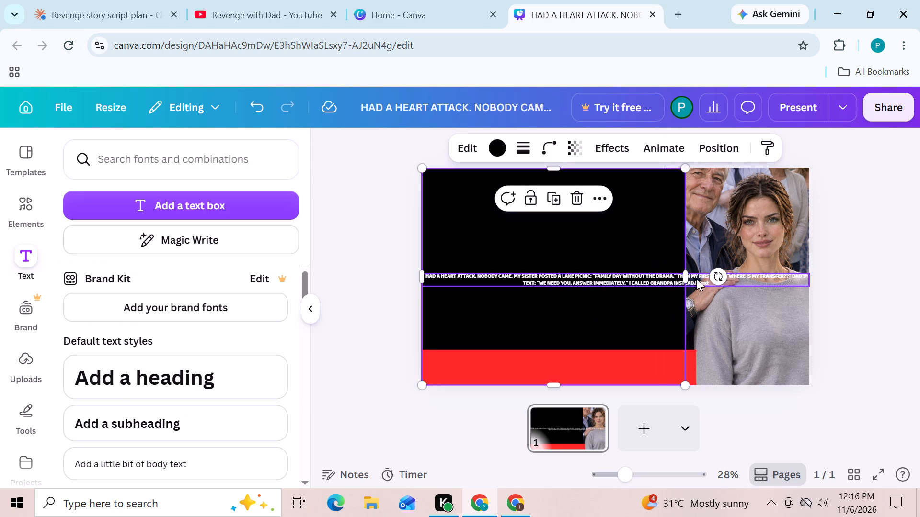
click(702, 278)
click(697, 281)
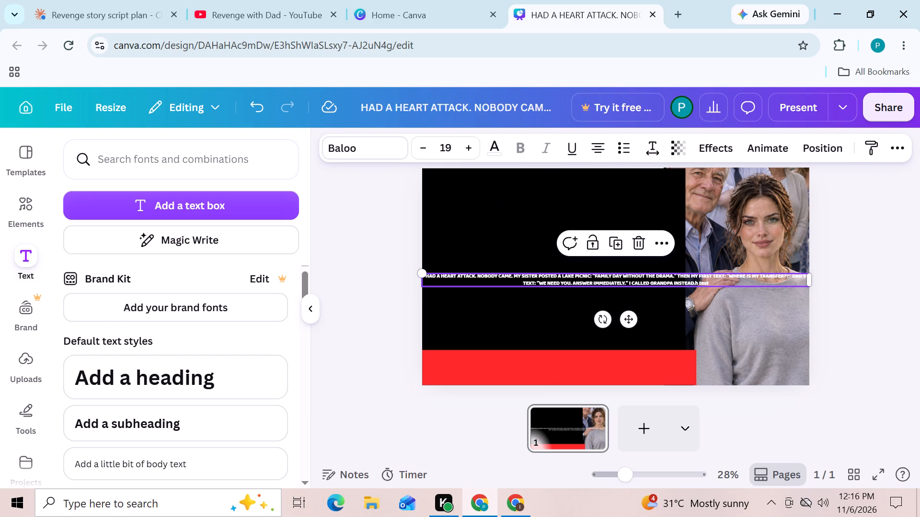
drag(693, 281, 708, 281)
key(Return)
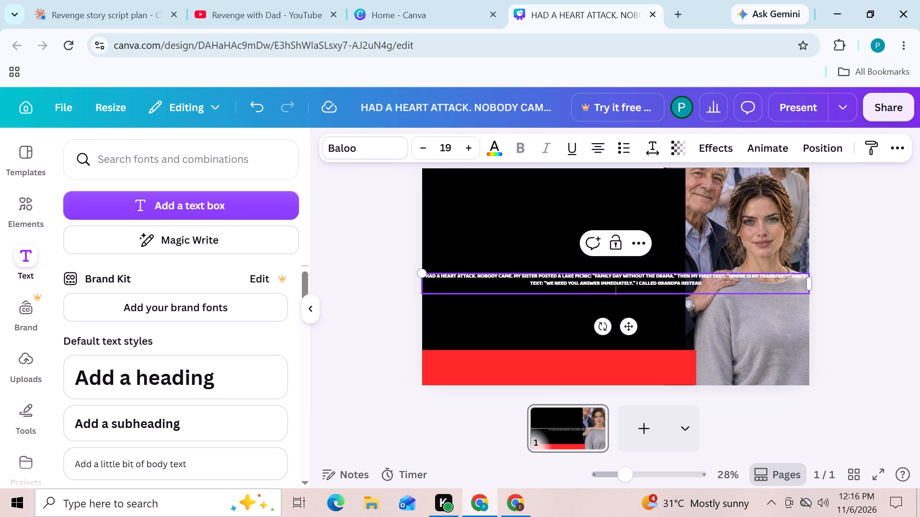
Narrow and enlarge the story text until it fills the black panel beside the portrait at font size 52.8.
drag(811, 283, 576, 313)
drag(574, 274, 605, 220)
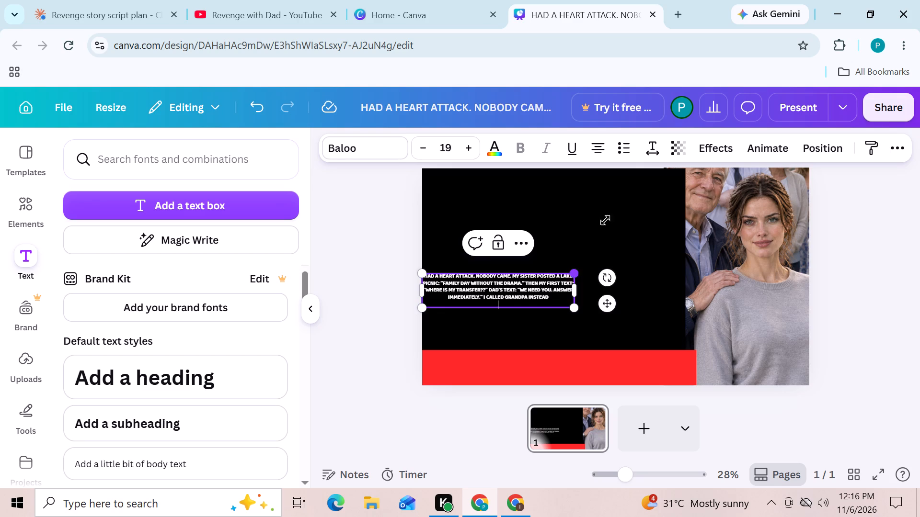
drag(605, 220, 660, 162)
drag(684, 273, 642, 273)
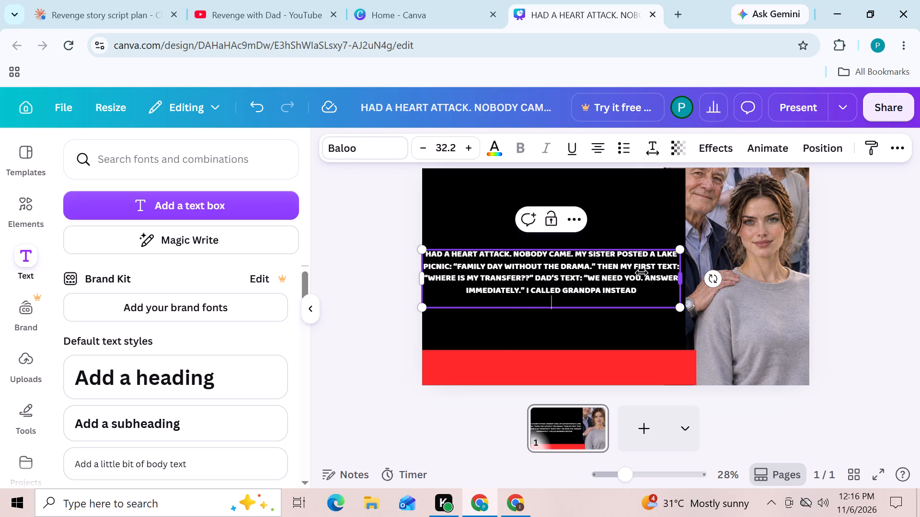
drag(642, 273, 593, 275)
drag(588, 249, 666, 197)
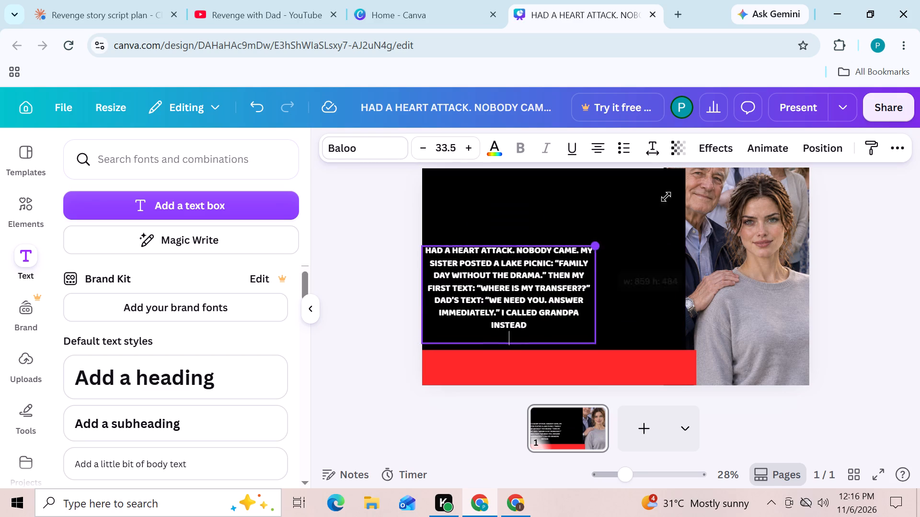
drag(666, 197, 690, 181)
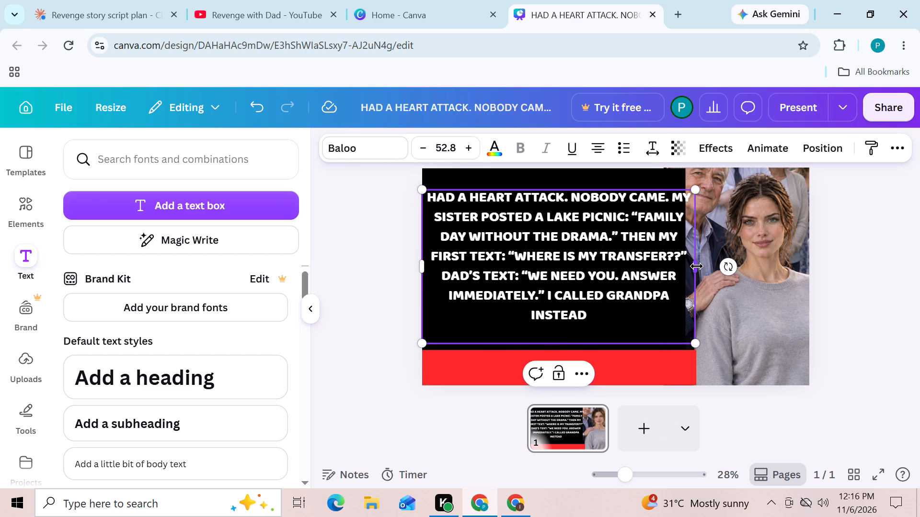
drag(697, 266, 667, 263)
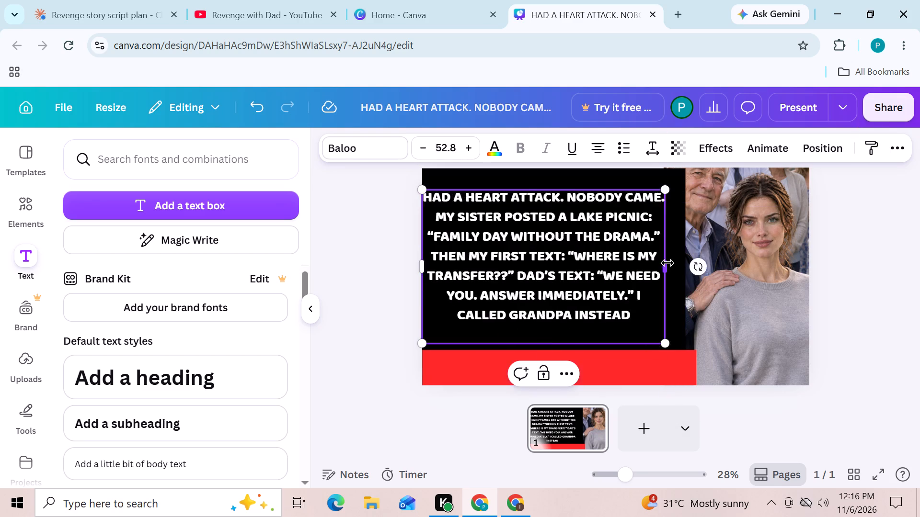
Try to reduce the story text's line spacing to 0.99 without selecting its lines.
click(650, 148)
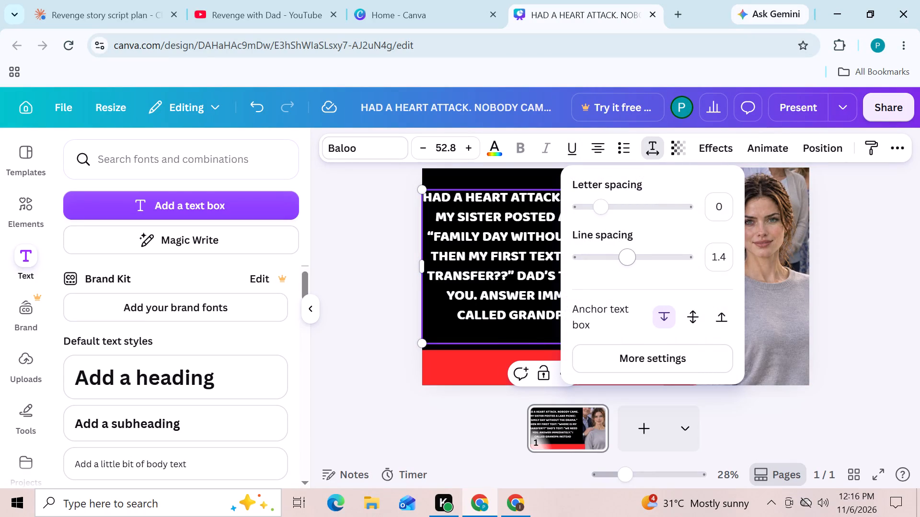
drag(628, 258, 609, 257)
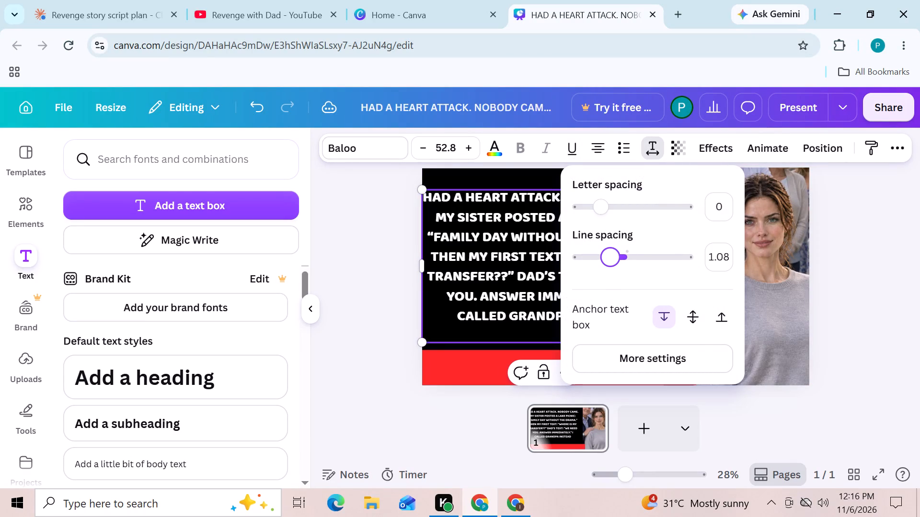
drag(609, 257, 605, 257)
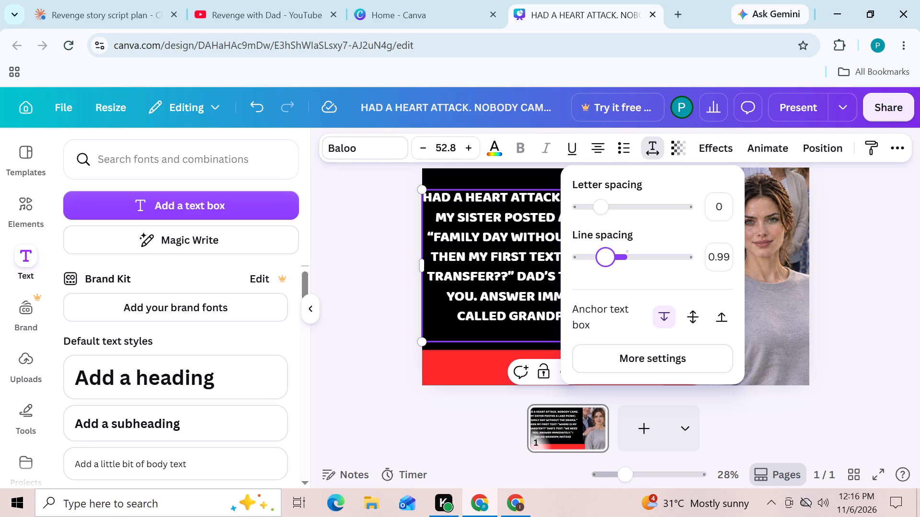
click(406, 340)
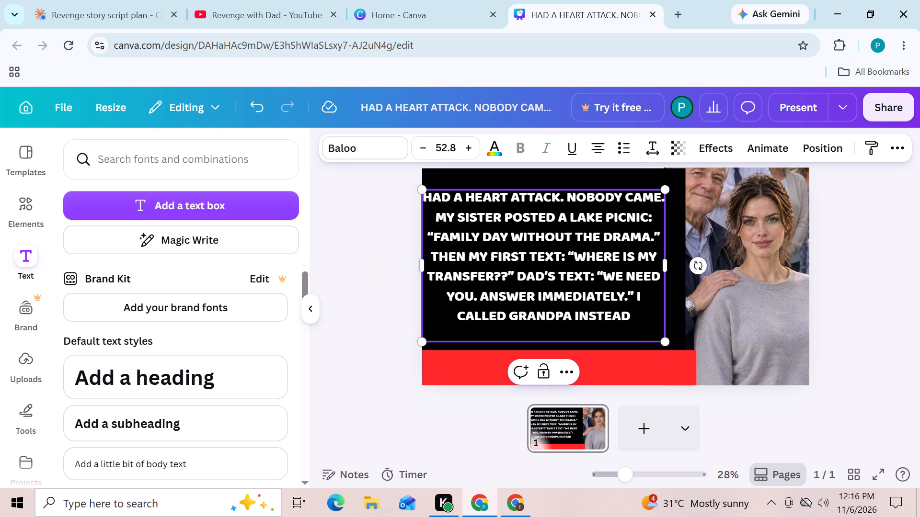
Select all the lines of the story text and set their line spacing to 1.
drag(426, 197, 609, 285)
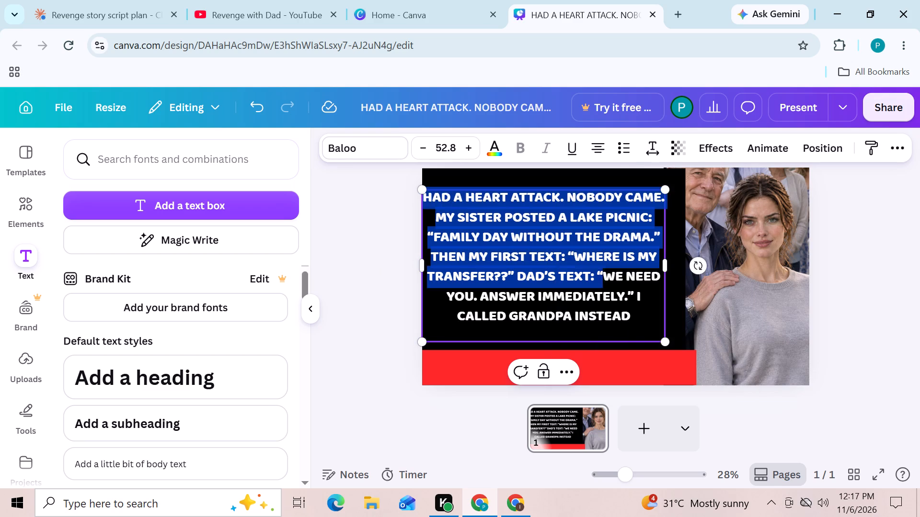
drag(609, 285, 641, 316)
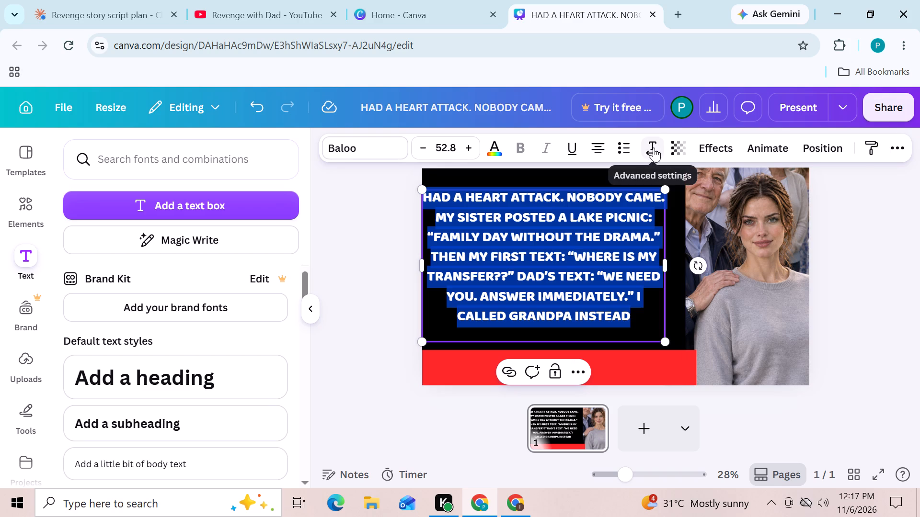
click(654, 148)
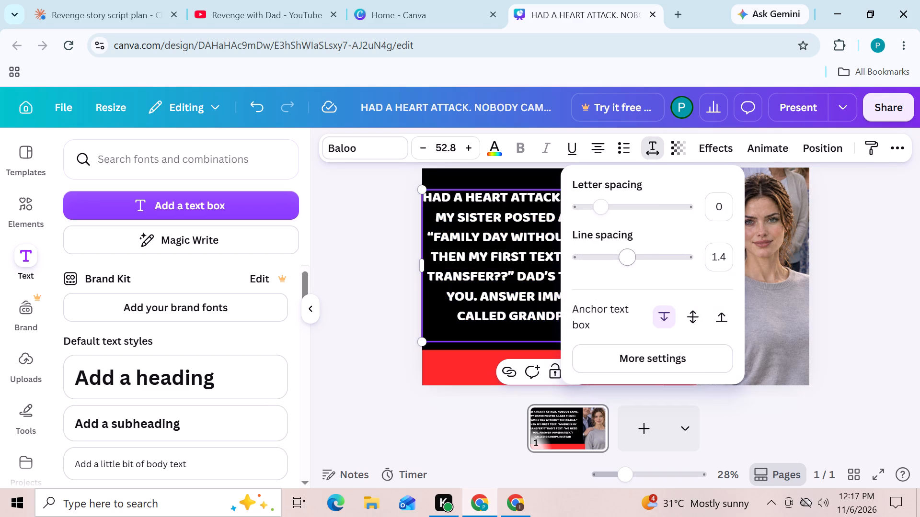
drag(627, 262, 607, 262)
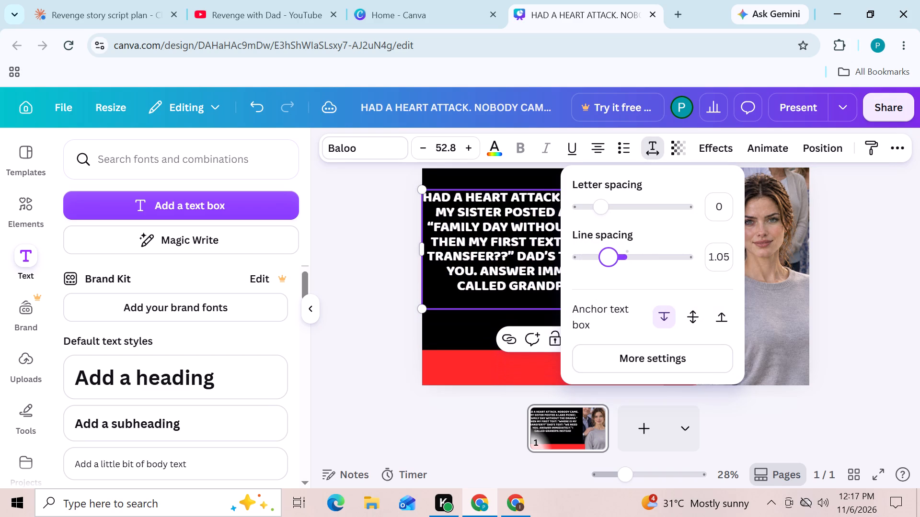
drag(607, 262, 605, 262)
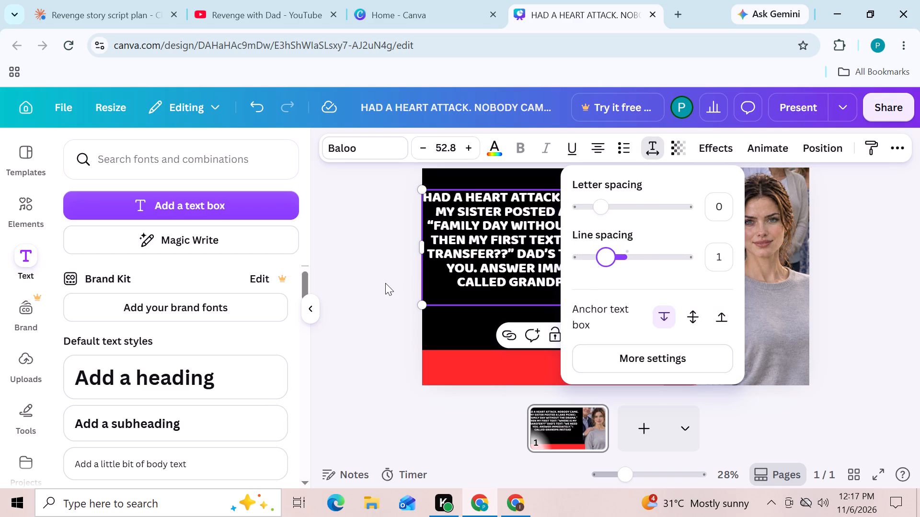
click(383, 284)
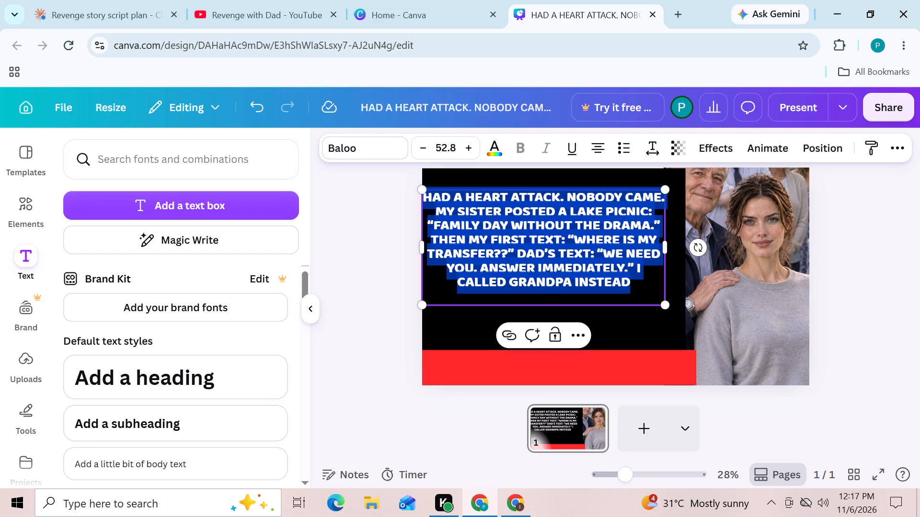
click(377, 320)
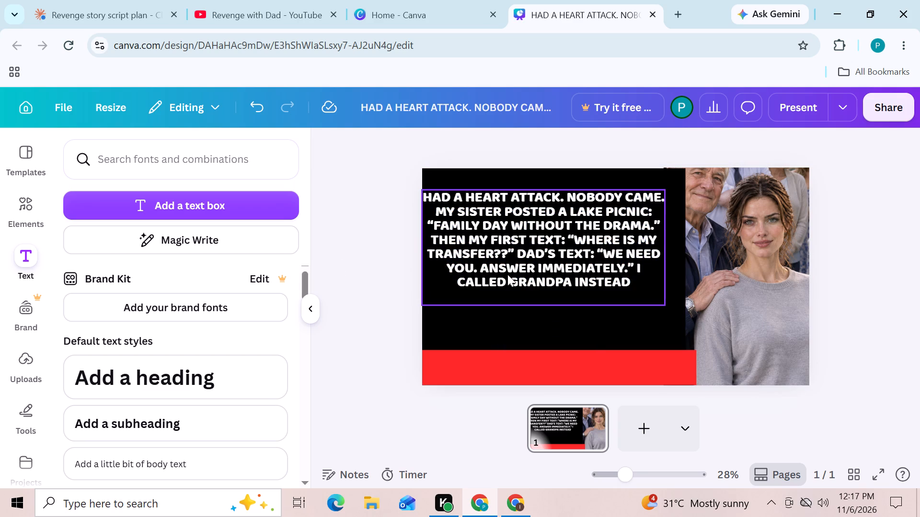
Move the story text slightly up and to the right within the black panel.
drag(507, 274, 520, 267)
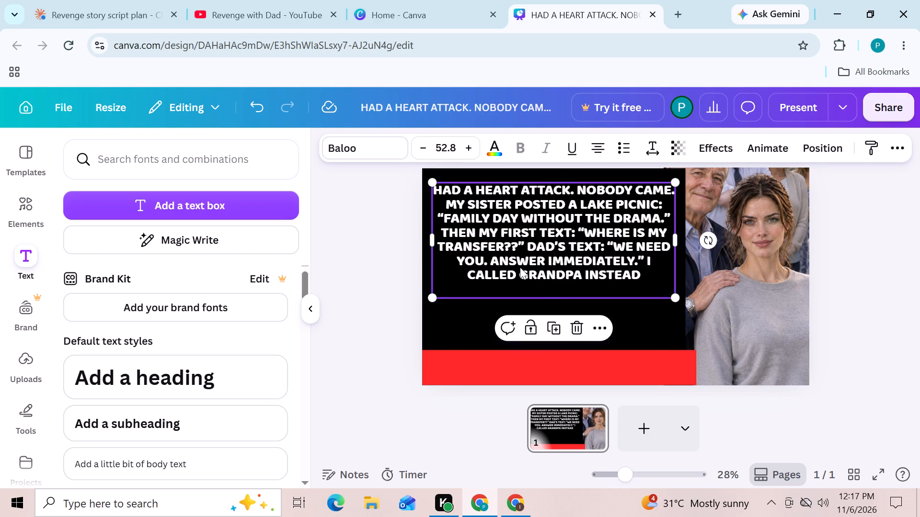
Copy the closing words "I CALLED GRANDPA INSTEAD" from the story text and delete them there.
click(646, 260)
drag(646, 260, 652, 279)
right_click(652, 279)
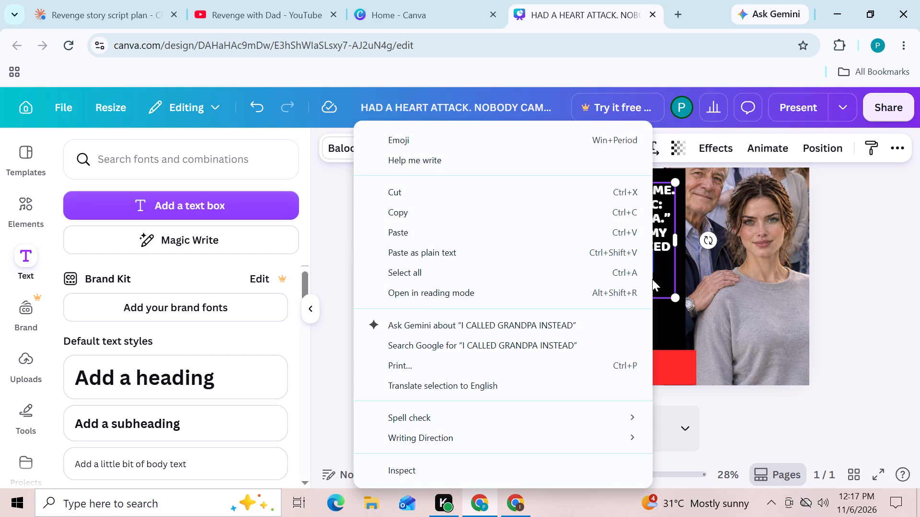
click(482, 207)
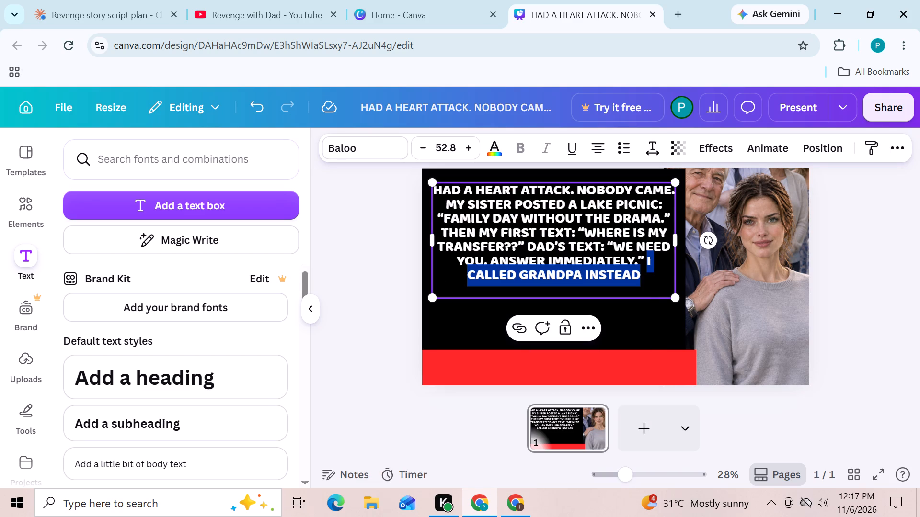
key(BackSpace)
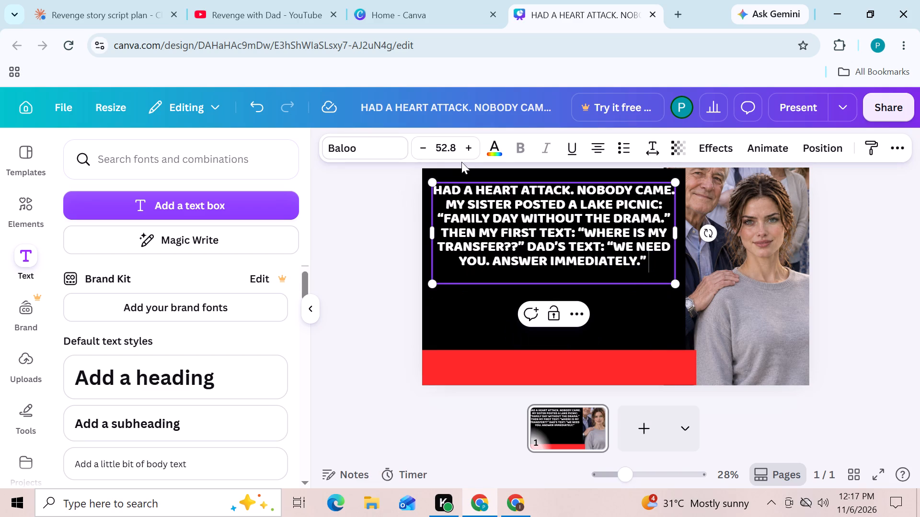
Increase the remaining story text's font size to 67.8.
triple_click(468, 149)
triple_click(468, 149)
triple_click(468, 149)
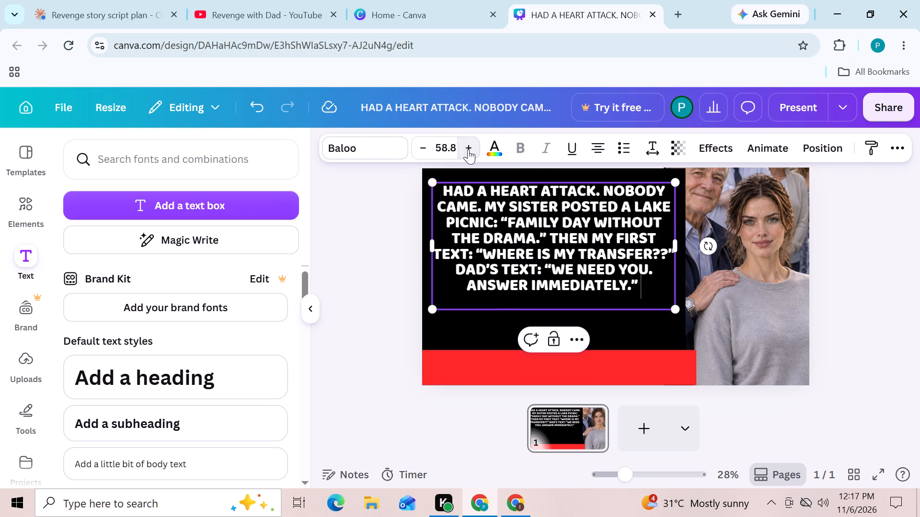
click(468, 149)
triple_click(468, 149)
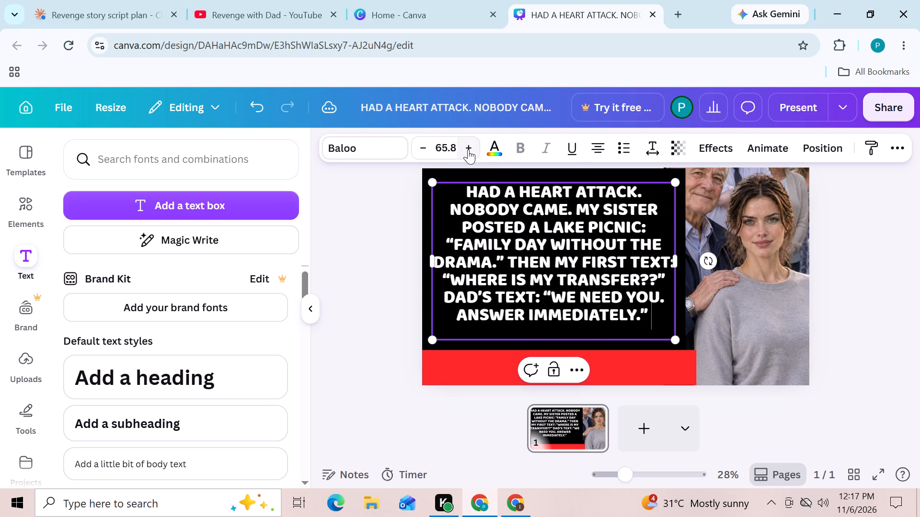
click(468, 149)
click(468, 149)
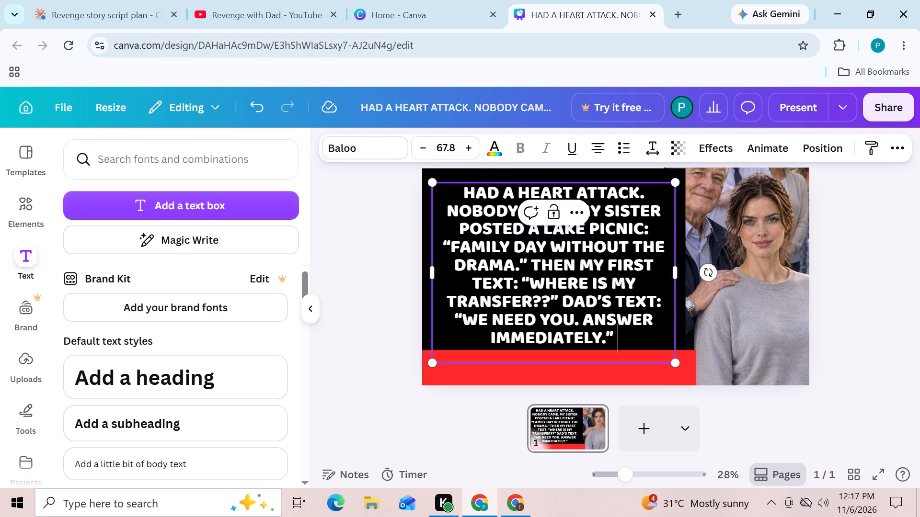
Widen the story text box slightly past the black panel's edge at the portrait and set its font size to 71.8.
click(674, 270)
drag(678, 268, 692, 265)
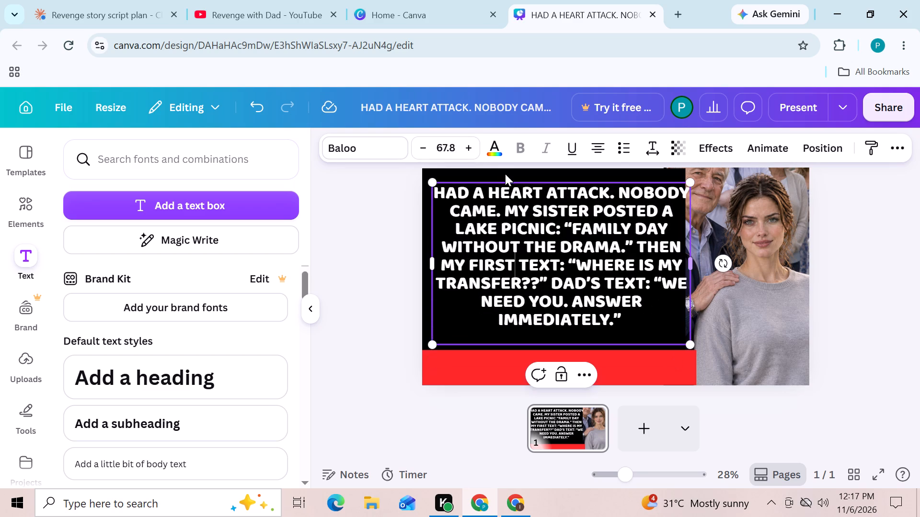
triple_click(472, 149)
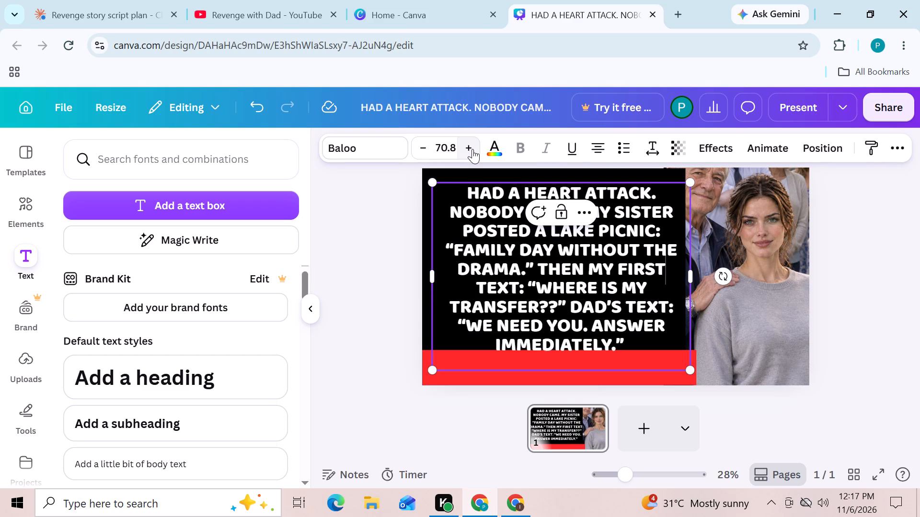
click(472, 149)
Move the story text up to the top of the black panel and increase its font size to 75.8.
drag(541, 306, 527, 273)
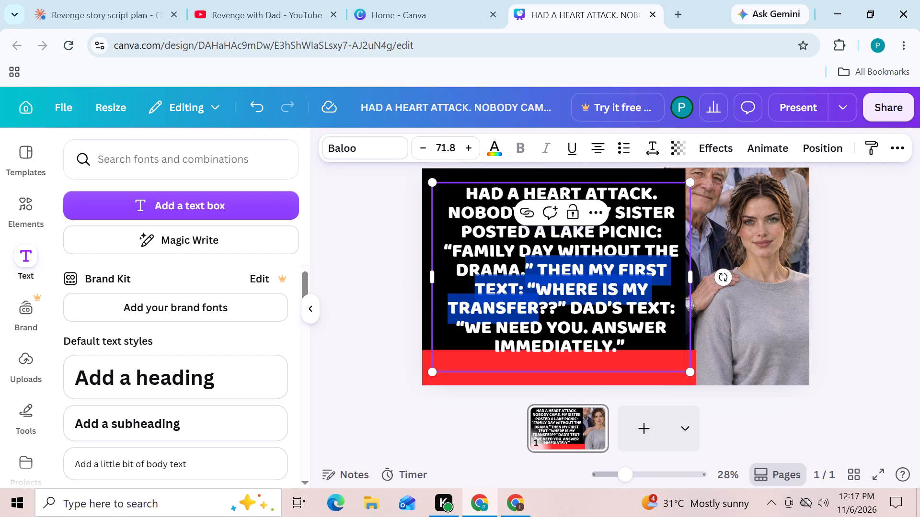
click(385, 270)
drag(521, 299, 517, 286)
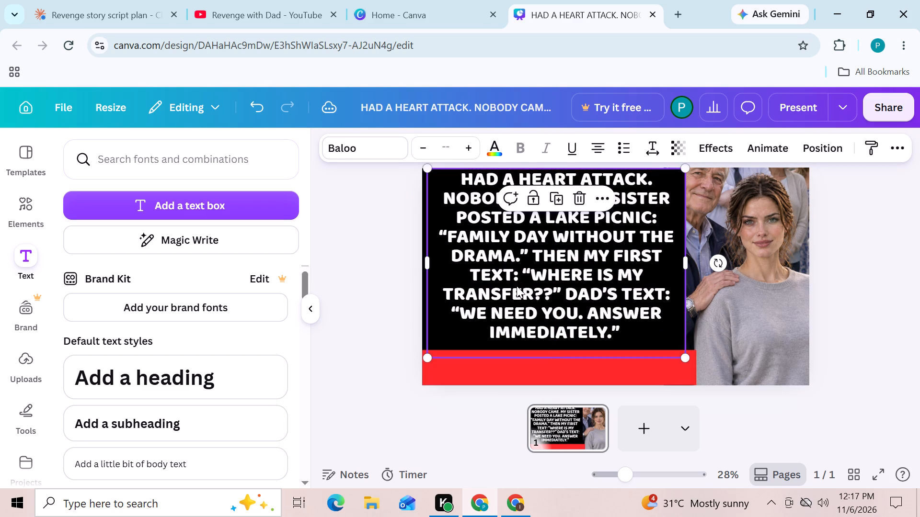
click(469, 144)
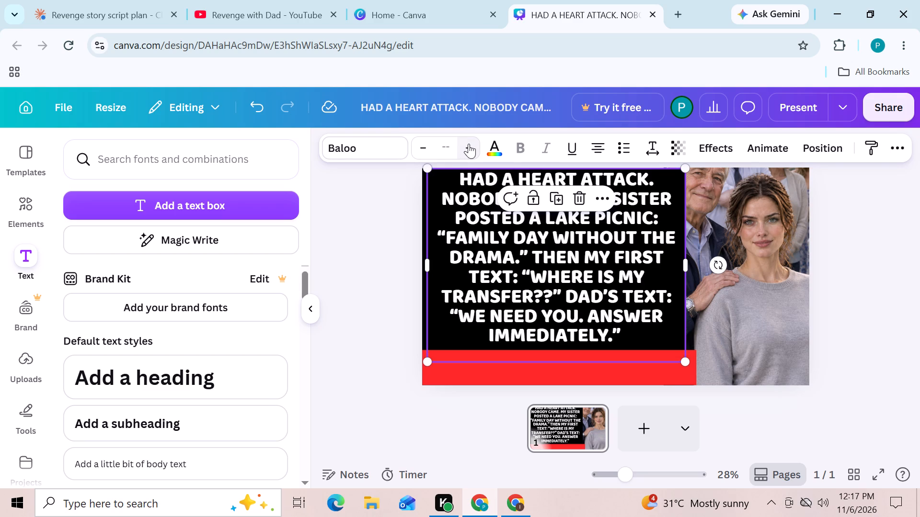
click(469, 144)
click(469, 144)
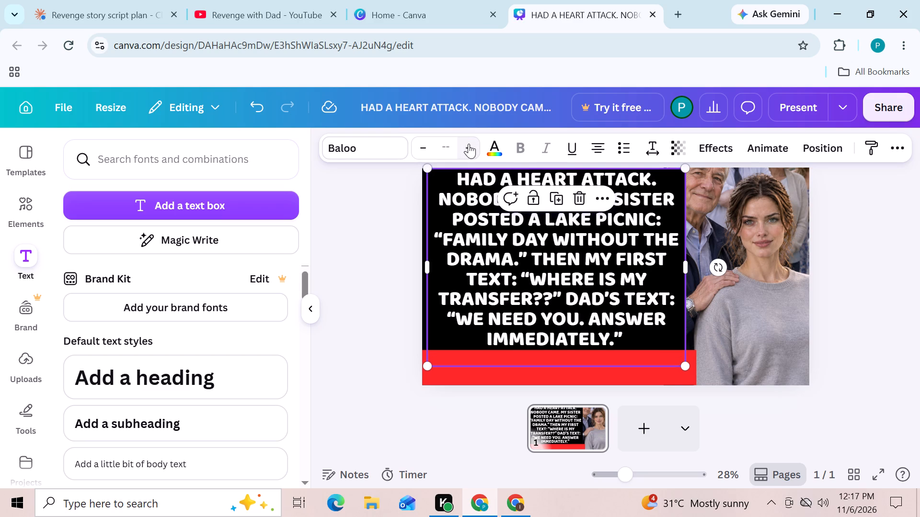
click(469, 144)
click(354, 261)
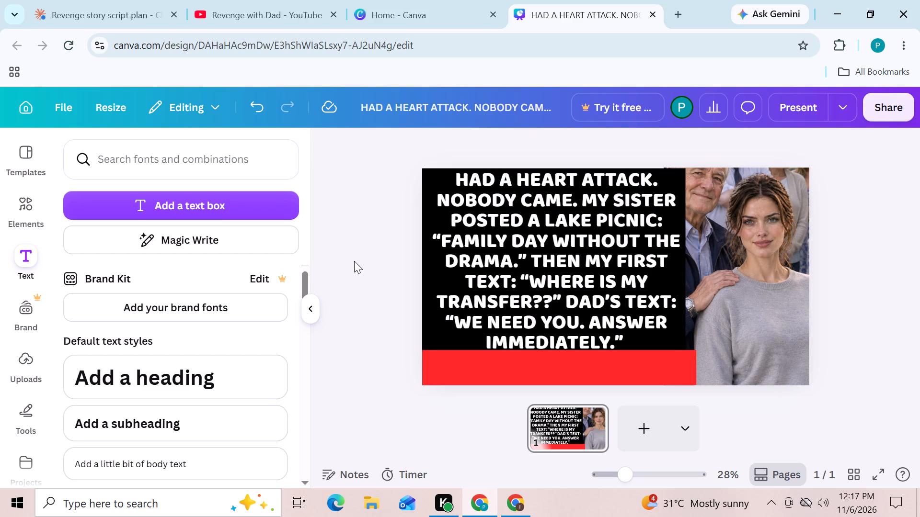
Nudge the whole story text box slightly right, toward the portrait.
click(462, 171)
click(455, 182)
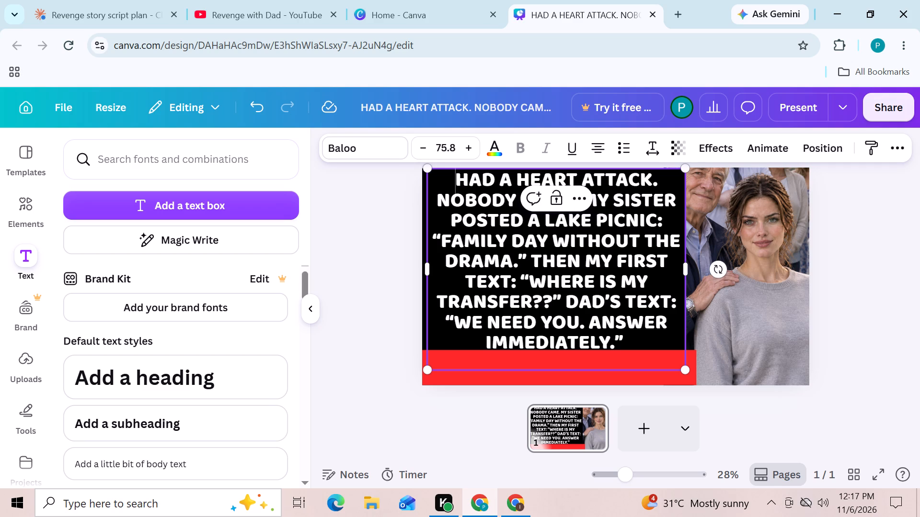
drag(455, 182, 517, 196)
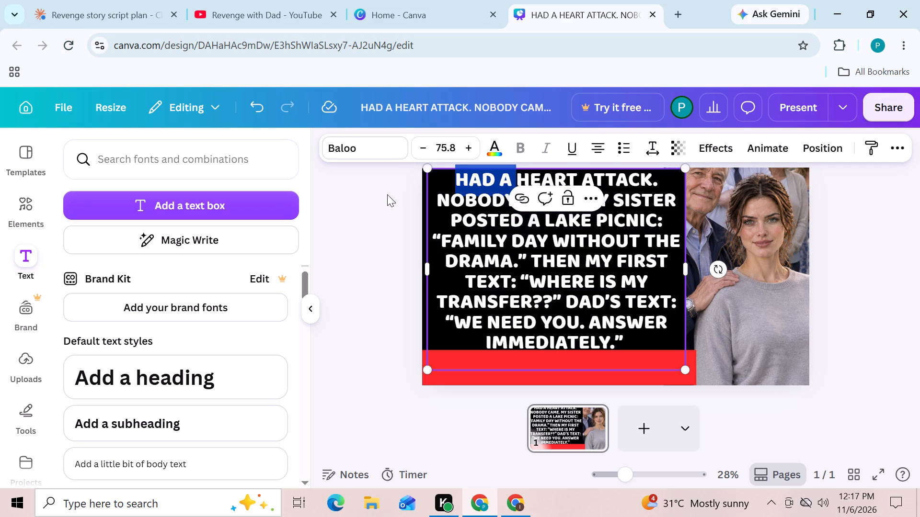
click(387, 195)
click(577, 201)
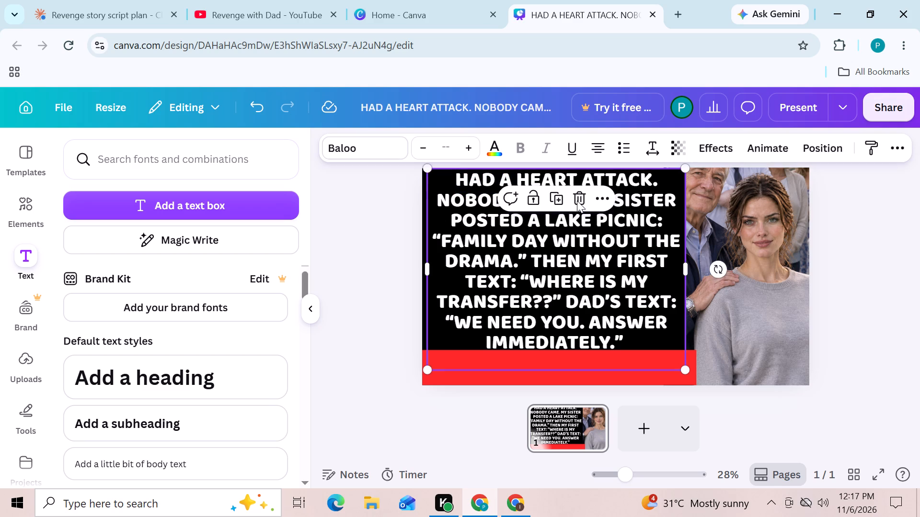
click(374, 188)
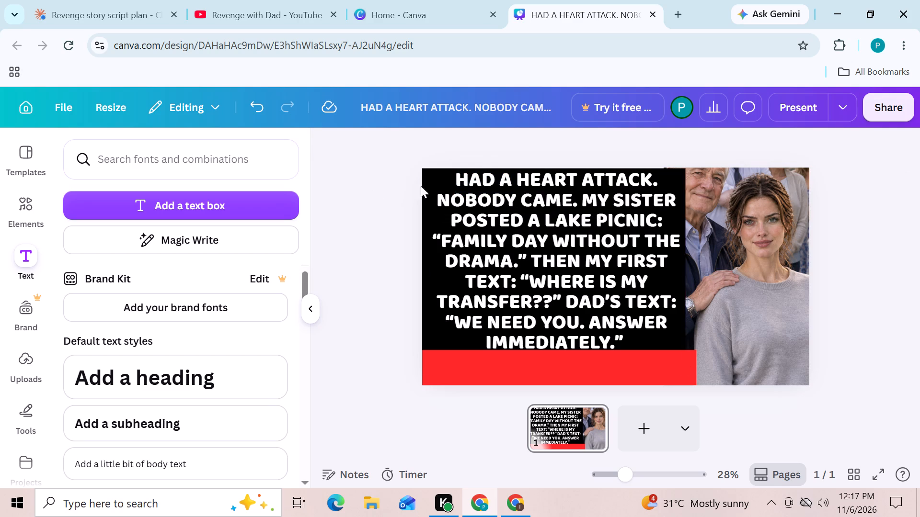
click(464, 178)
drag(454, 178, 459, 178)
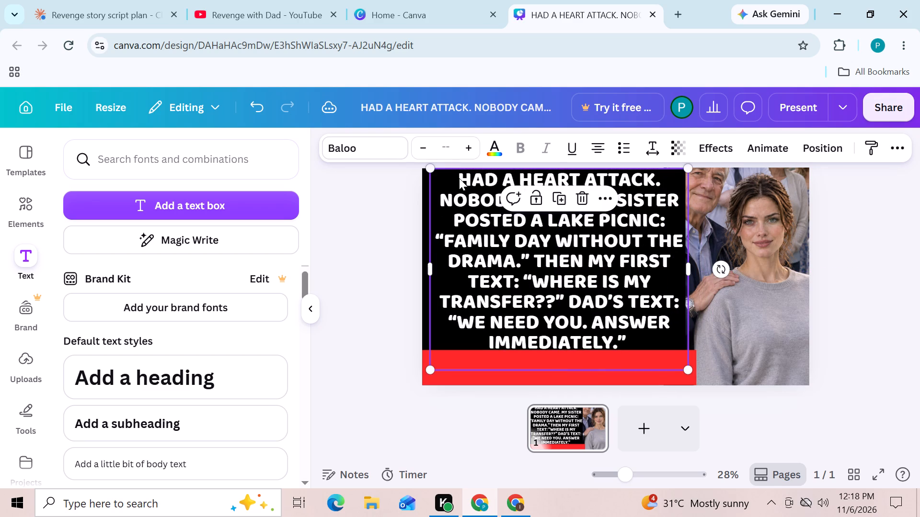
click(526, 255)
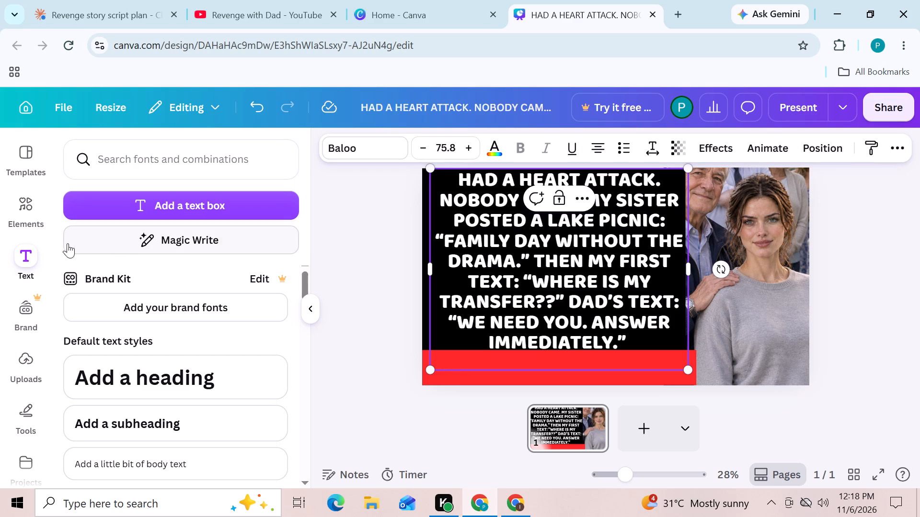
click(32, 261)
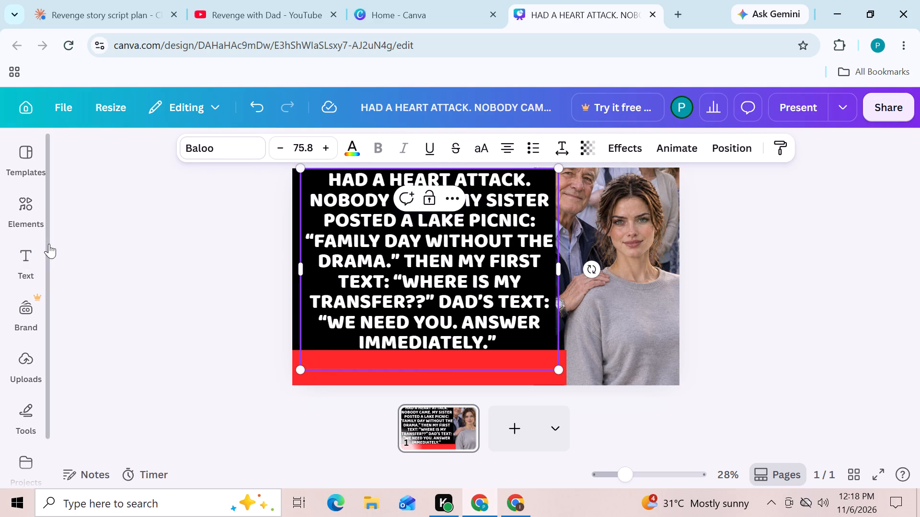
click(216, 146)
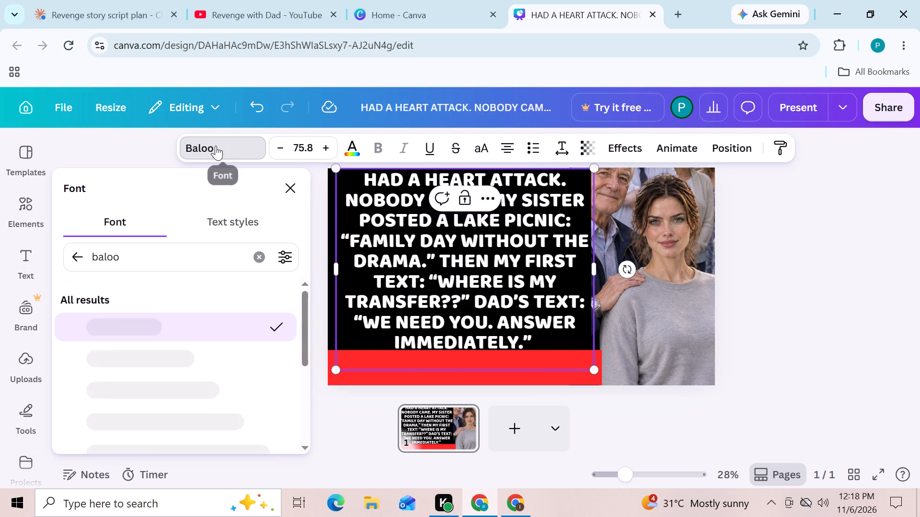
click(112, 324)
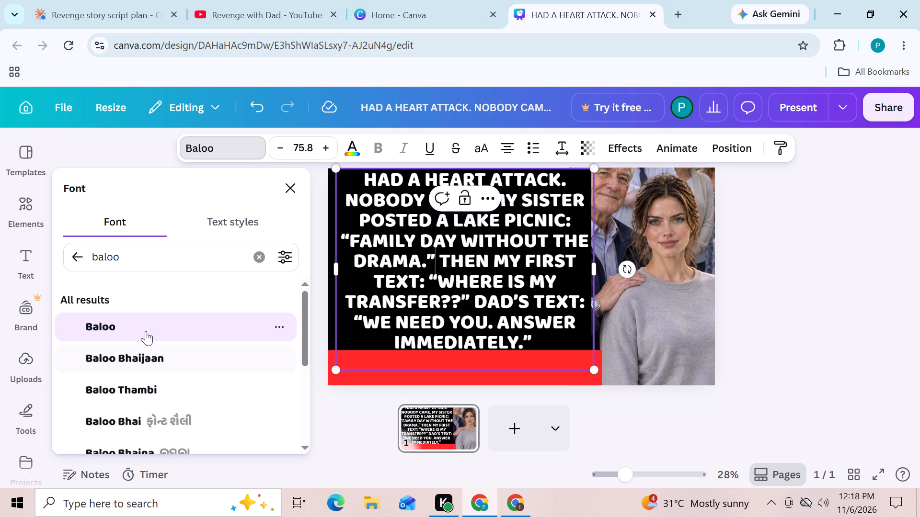
Add a new text box over the red bar and change Canva Sans to Baloo across the design.
click(23, 260)
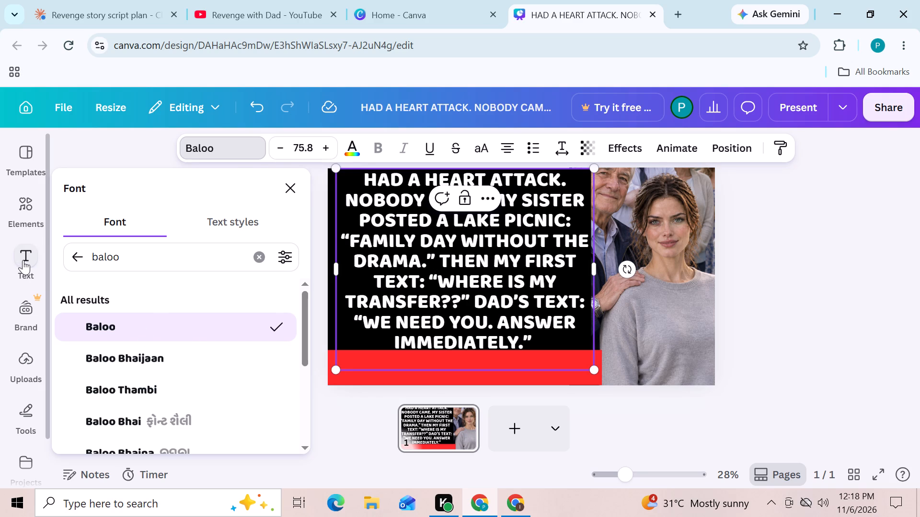
click(175, 203)
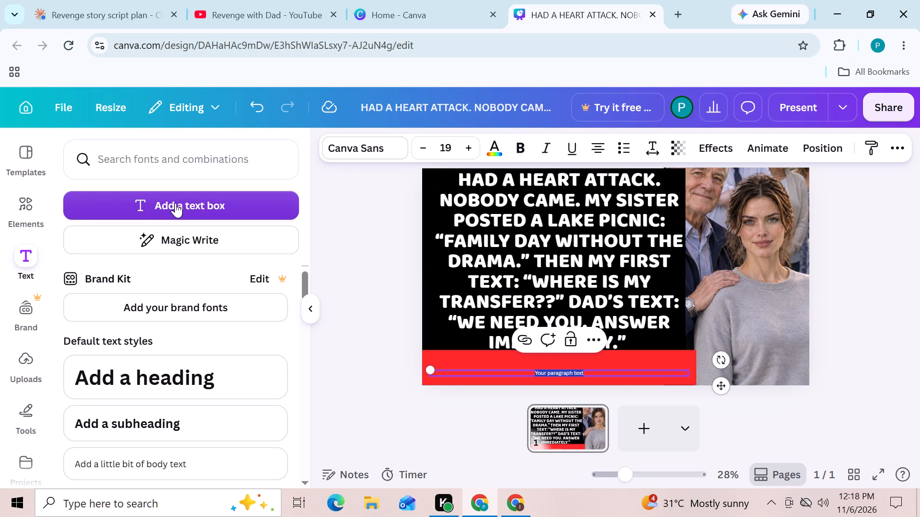
click(362, 152)
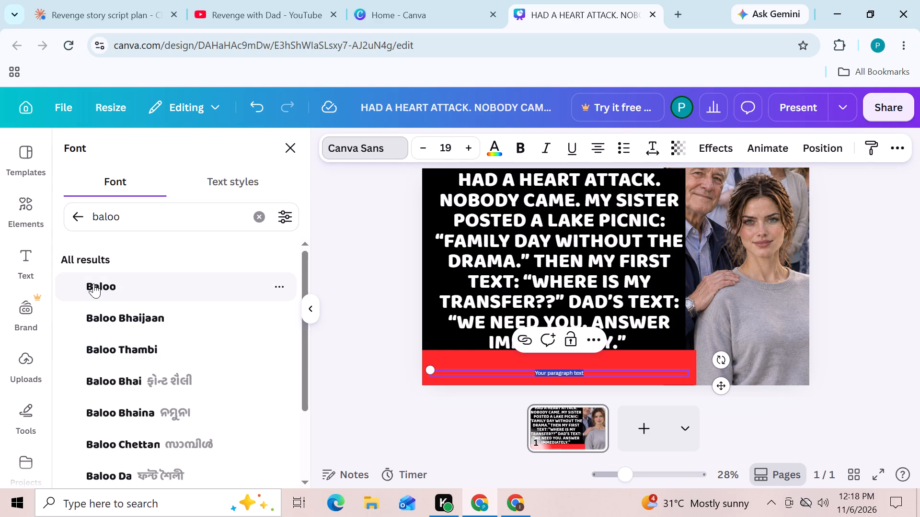
click(93, 283)
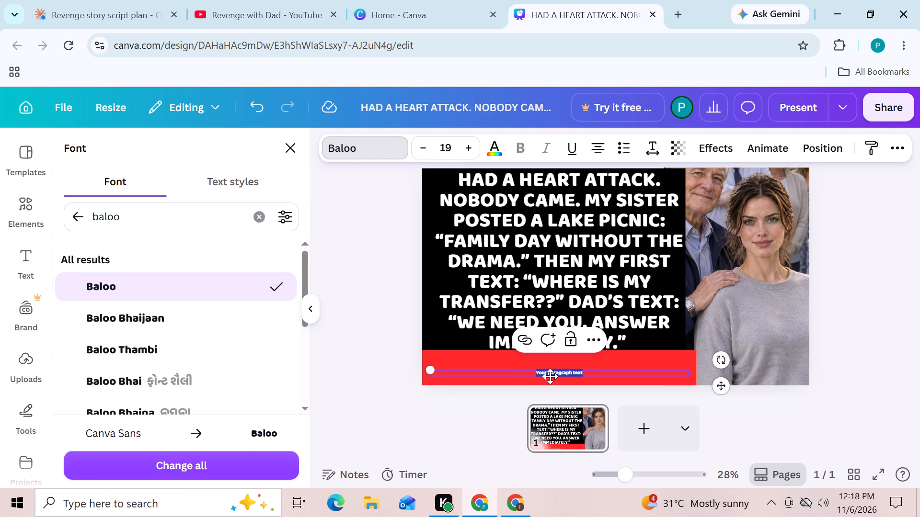
click(187, 470)
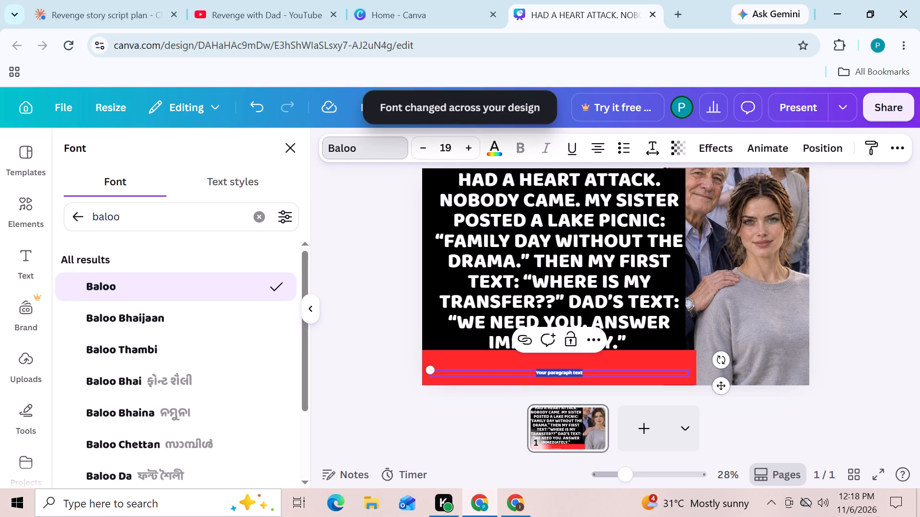
Paste "I CALLED GRANDPA INSTEAD" into the red bar's placeholder text and enlarge the box to font size 24.7.
click(571, 371)
right_click(571, 371)
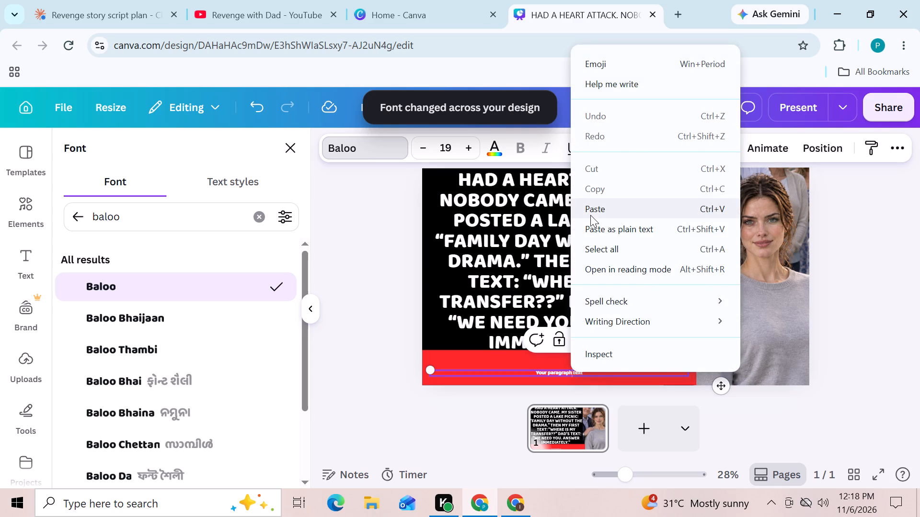
click(590, 215)
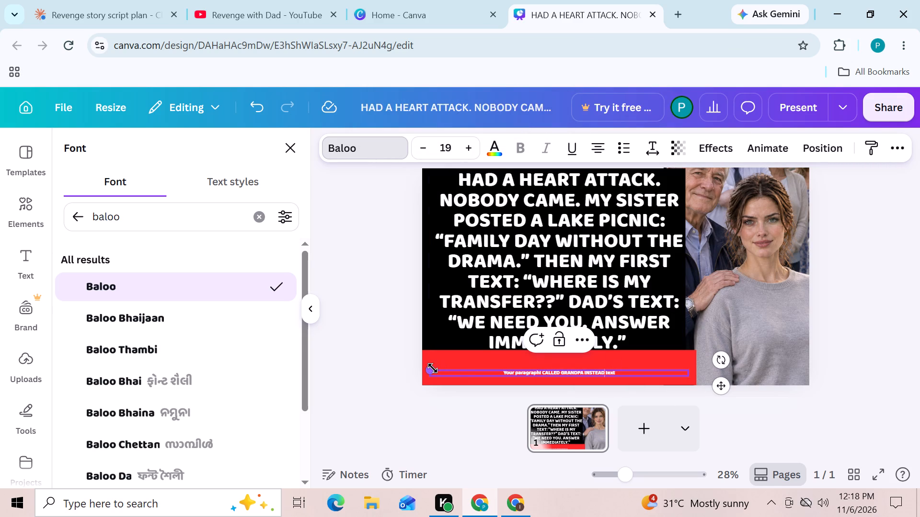
drag(432, 368, 356, 296)
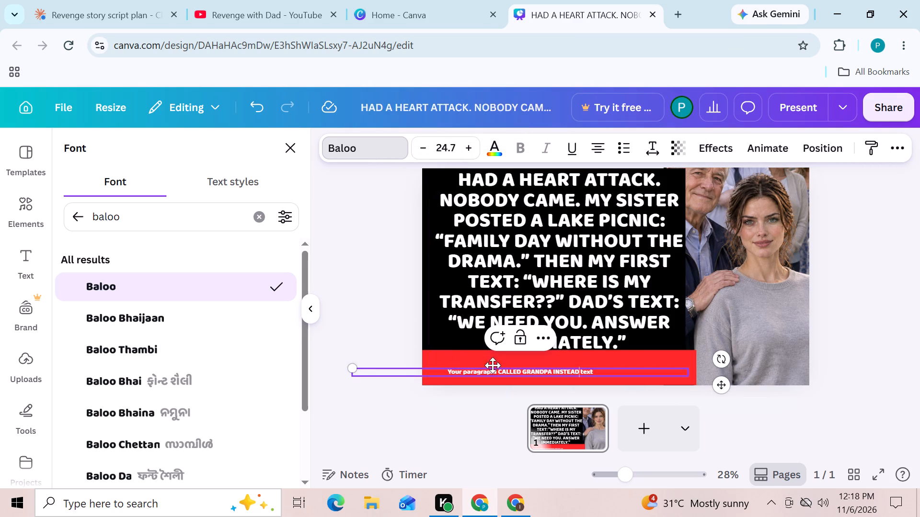
click(494, 370)
key(BackSpace)
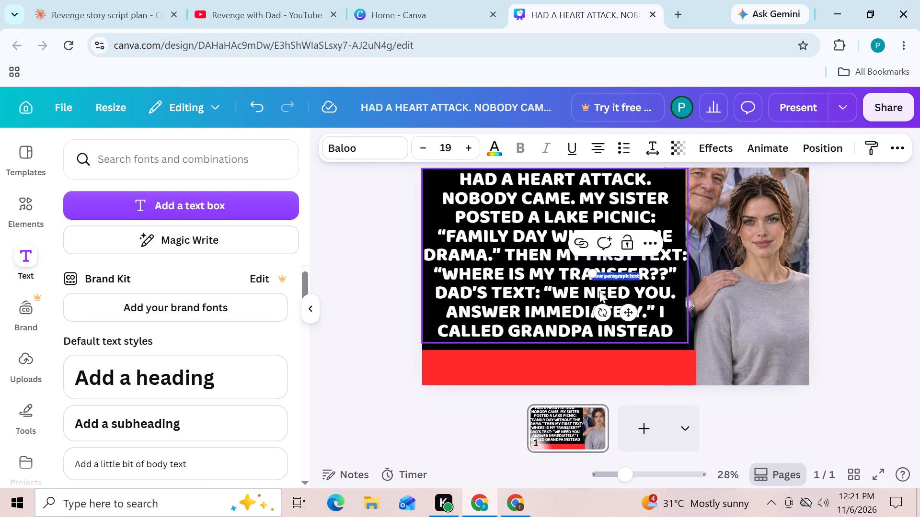
click(614, 271)
right_click(614, 271)
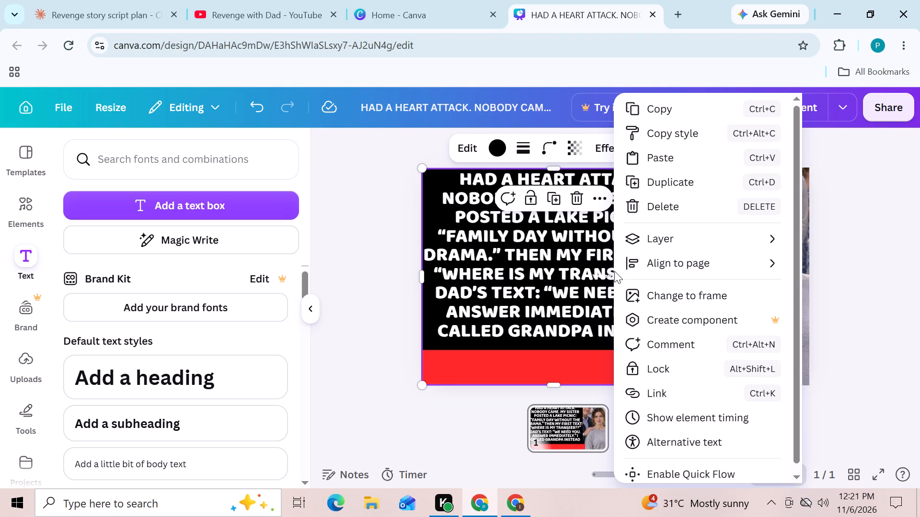
click(608, 270)
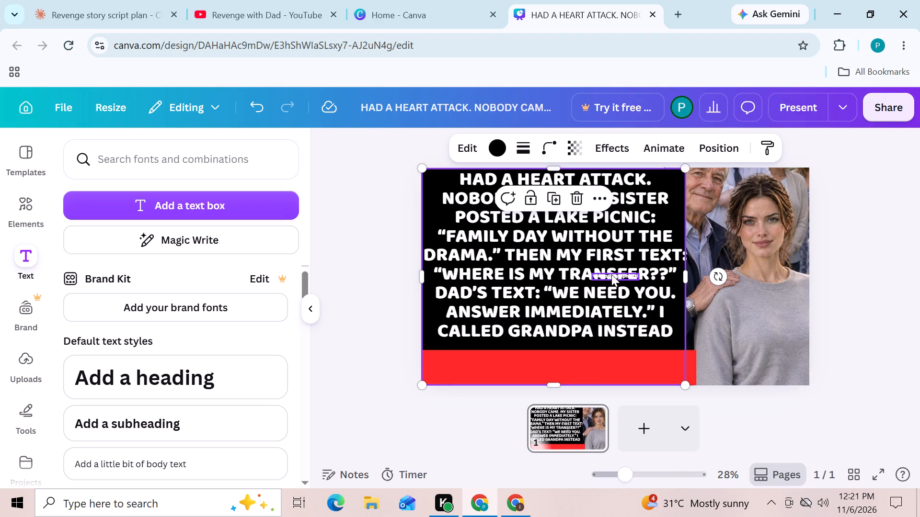
click(611, 274)
right_click(611, 274)
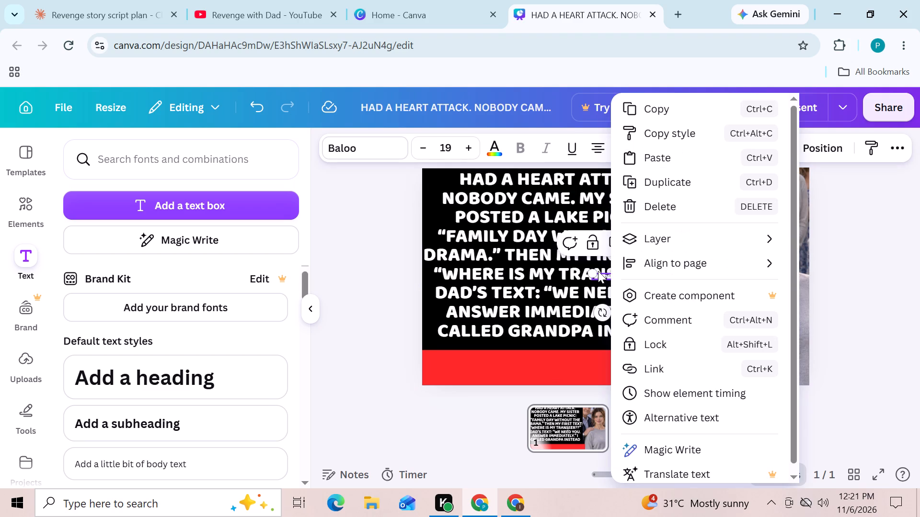
double_click(598, 271)
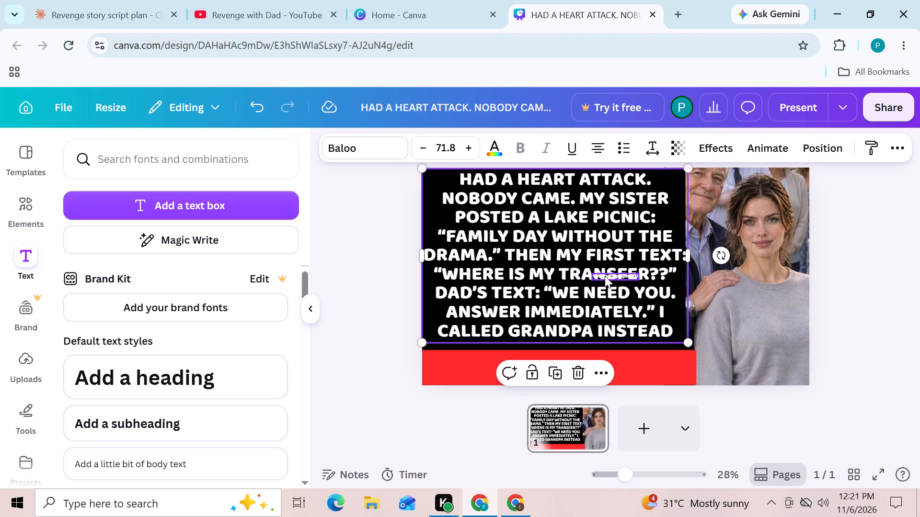
click(605, 276)
drag(605, 276, 555, 369)
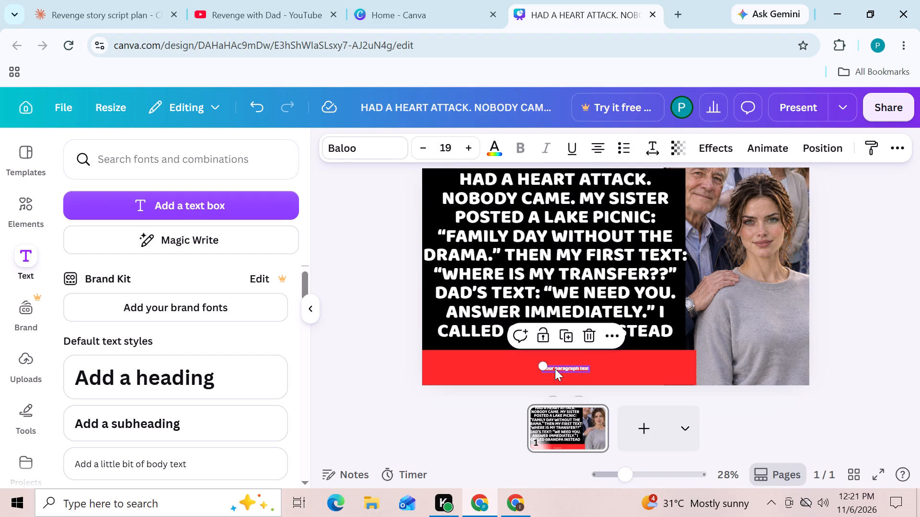
Replace the new text box's placeholder with the copied line "THEN DAD LOST HIS JOB.".
click(563, 368)
right_click(563, 368)
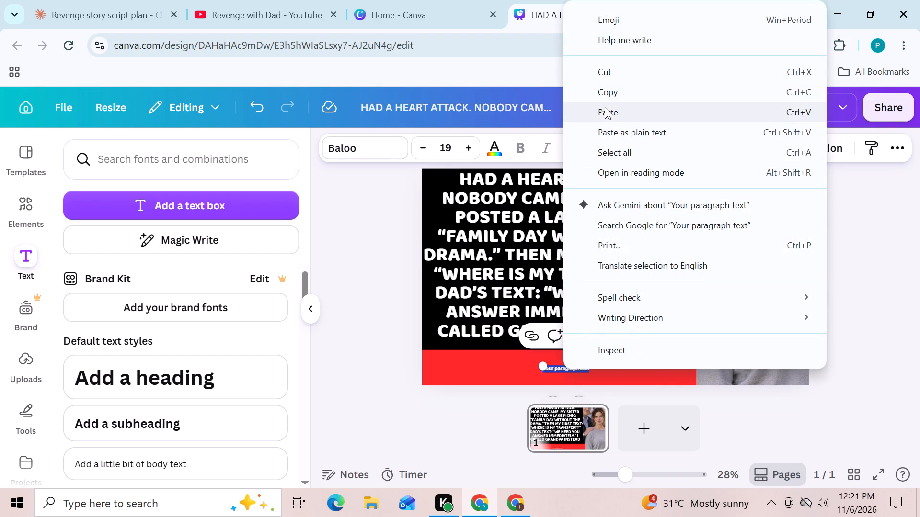
click(605, 107)
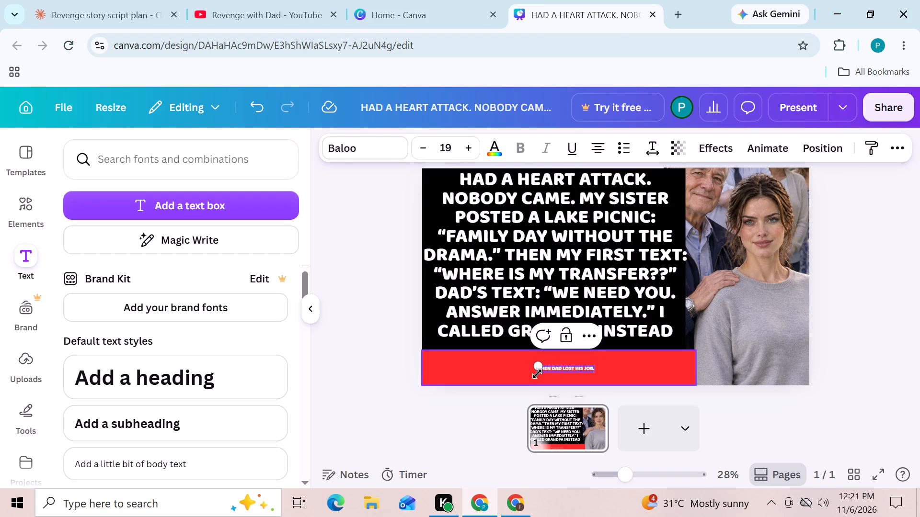
Enlarge the "THEN DAD LOST HIS JOB." text to size 82.8 and position it within the red bar.
drag(538, 367, 415, 337)
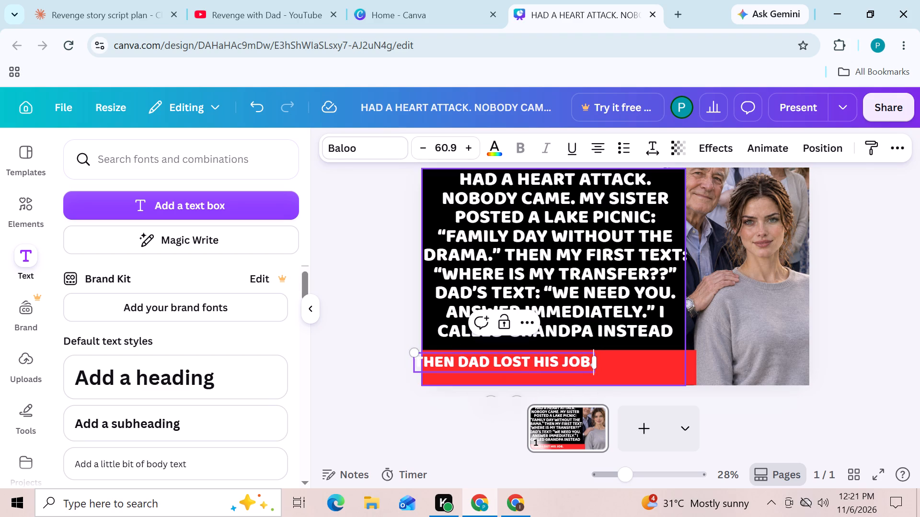
click(384, 393)
drag(503, 358, 562, 363)
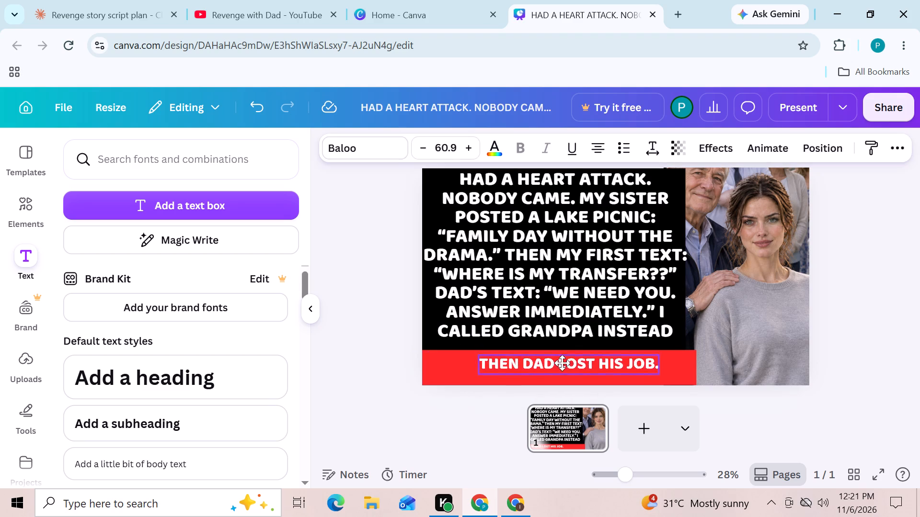
drag(562, 363, 556, 365)
scroll(442, 360, right, 1)
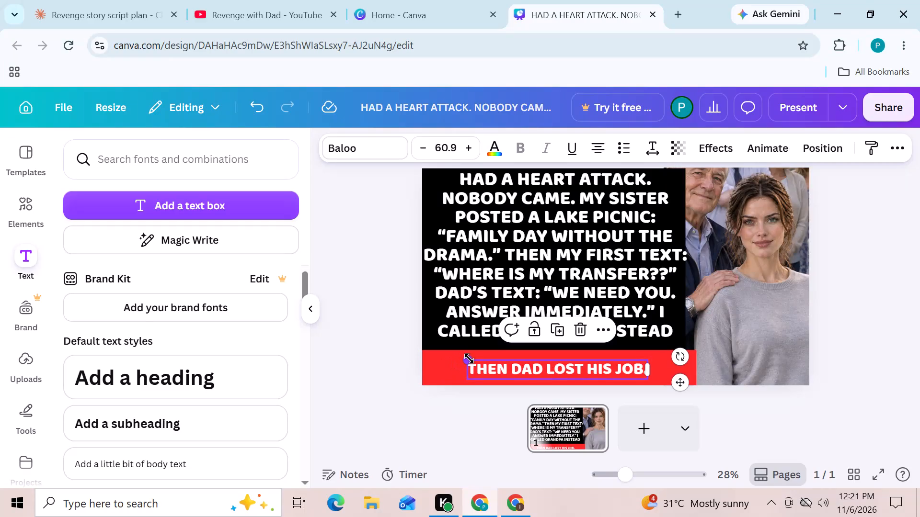
drag(471, 359, 410, 320)
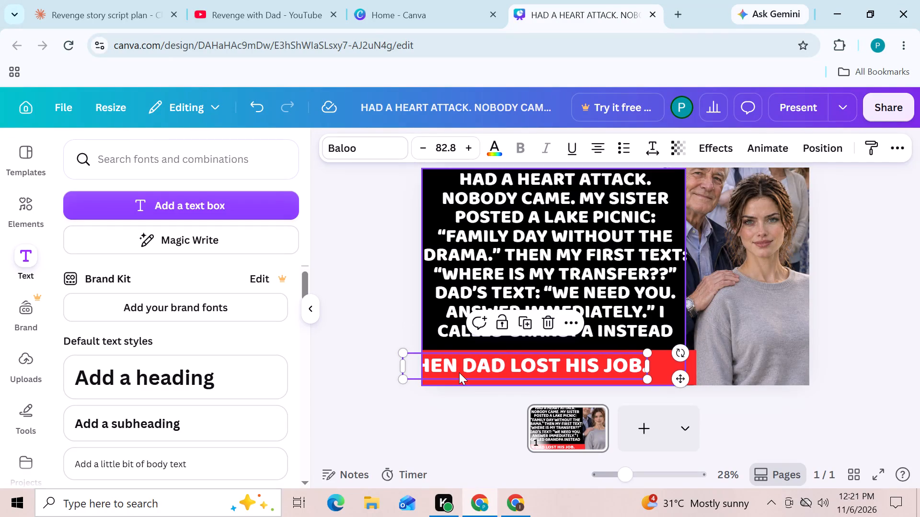
drag(459, 372, 501, 372)
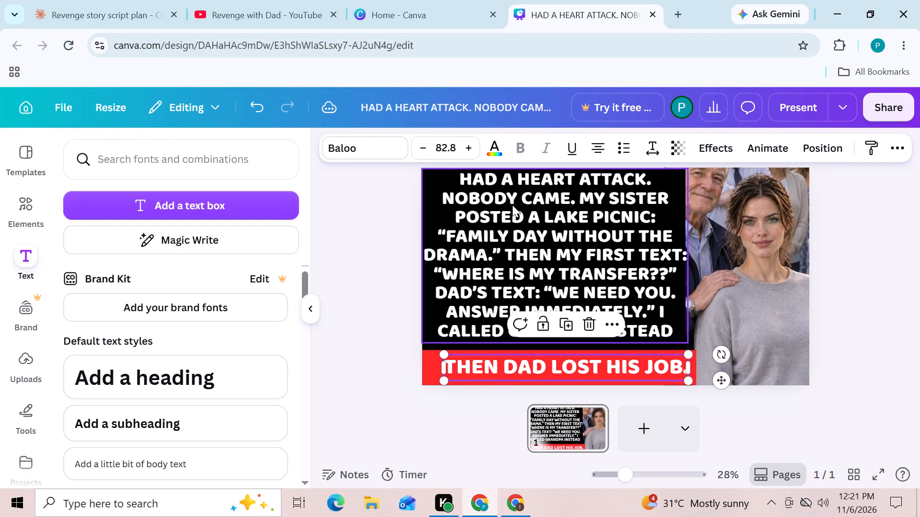
click(408, 200)
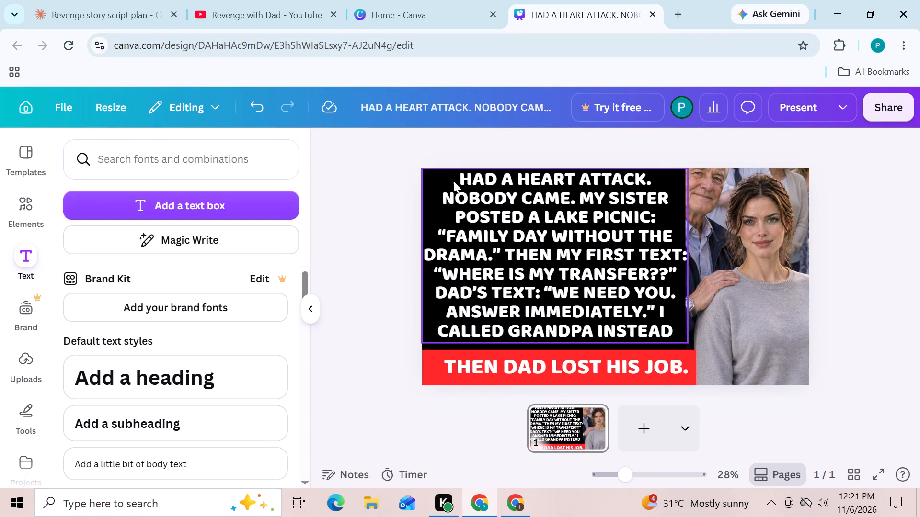
Color "HAD A HEART ATTACK. NOBODY CAME." golden yellow, using the first suggested palette from a "bright yellow" color search.
click(453, 181)
click(458, 180)
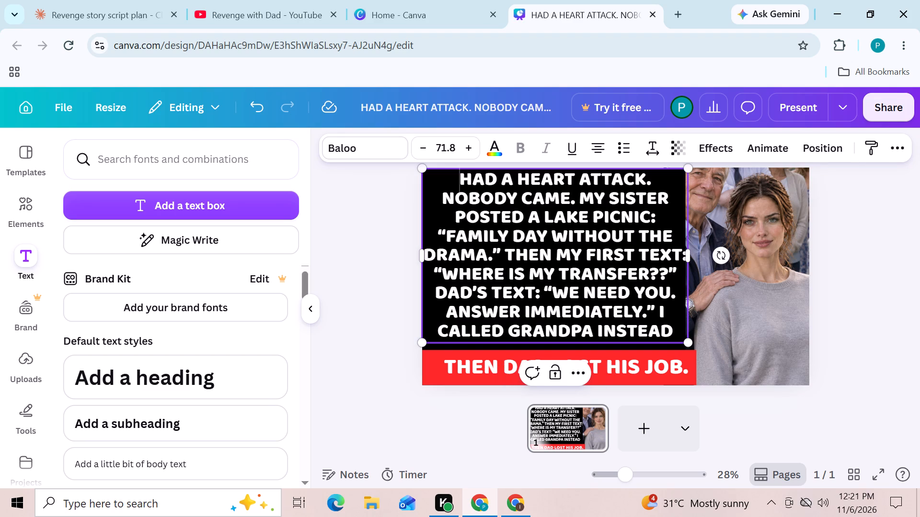
drag(460, 180, 575, 202)
click(498, 151)
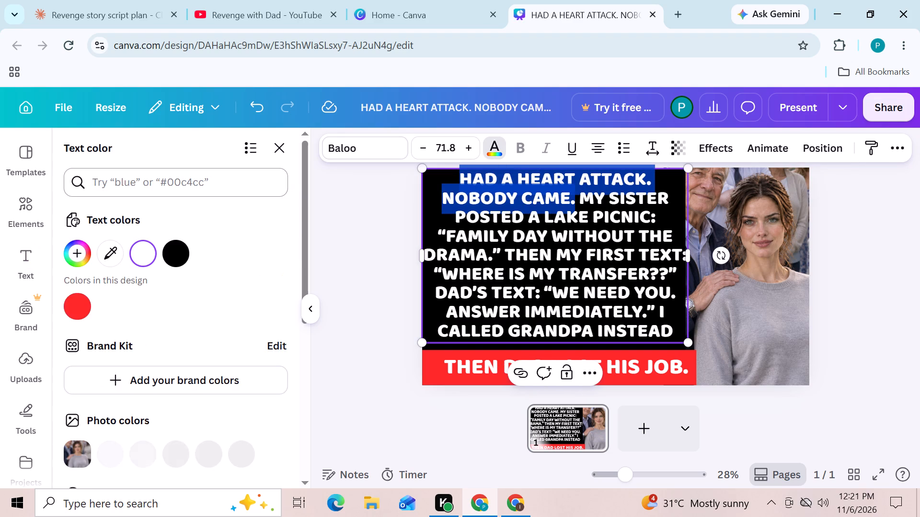
click(179, 179)
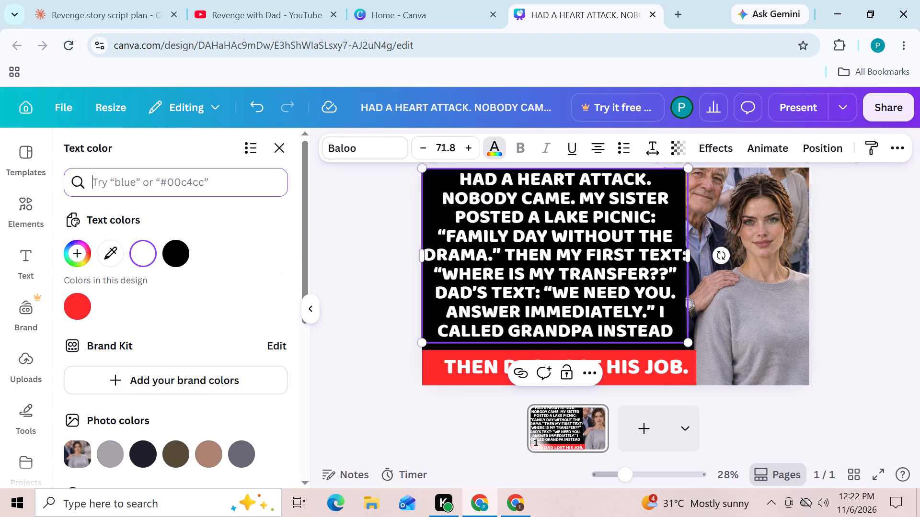
text(bright yellow)
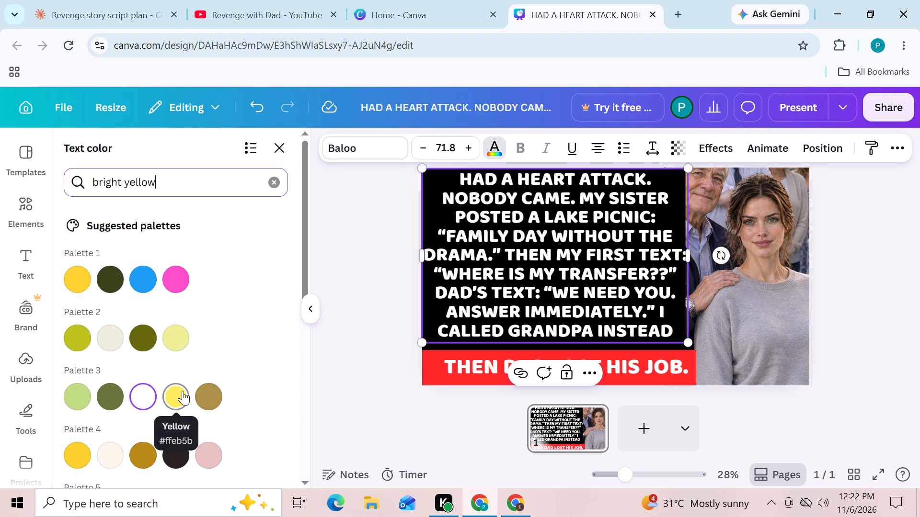
click(183, 391)
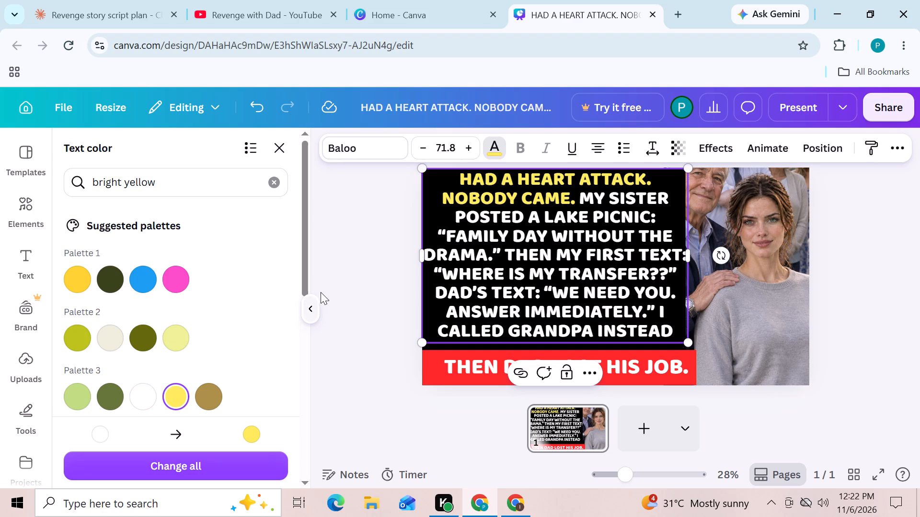
click(81, 280)
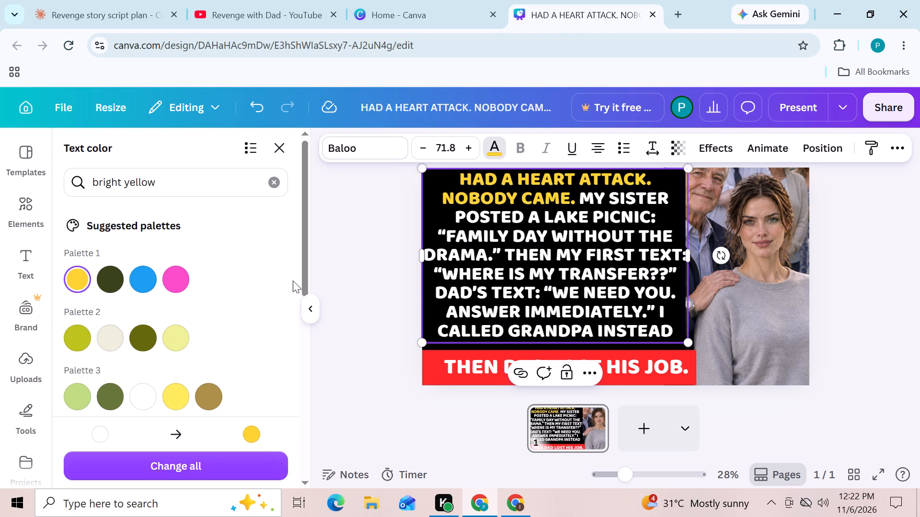
Color "MY SISTER POSTED A LAKE PICNIC:" with the default lime green found by searching text colors for "bright green".
click(578, 200)
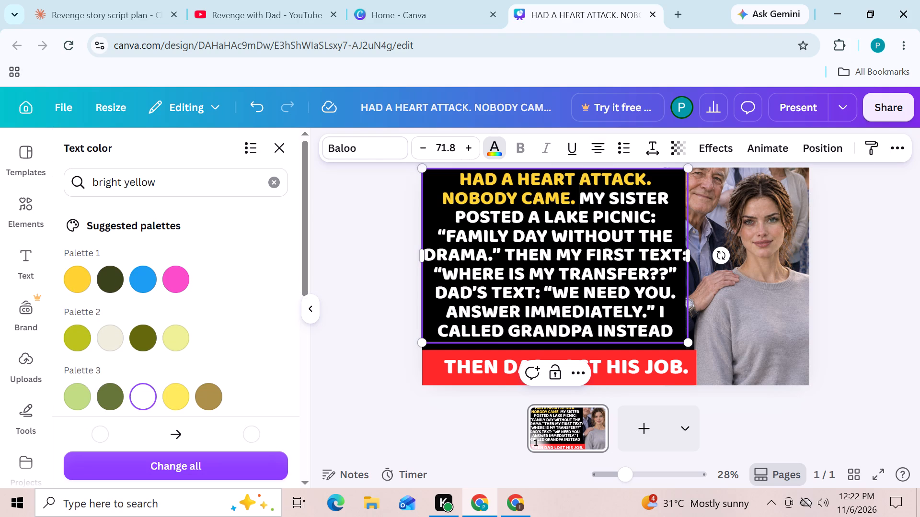
drag(578, 200, 657, 219)
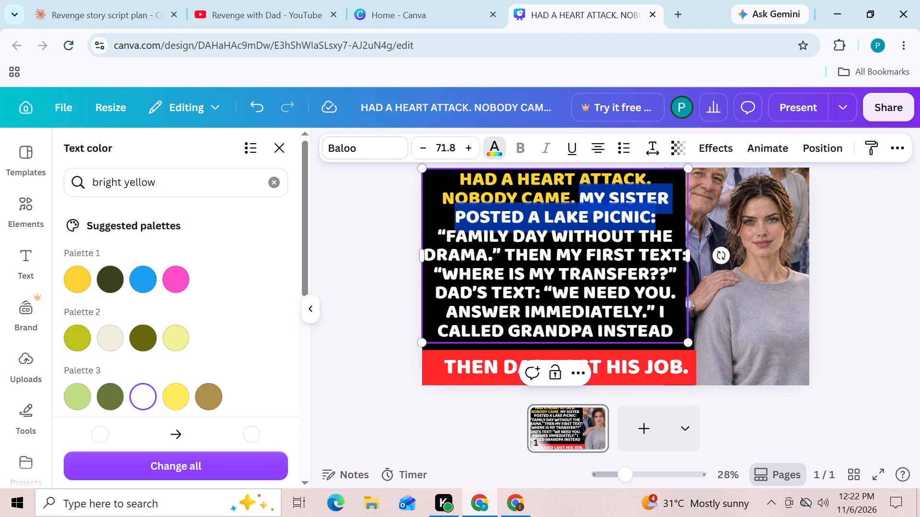
drag(657, 219, 658, 216)
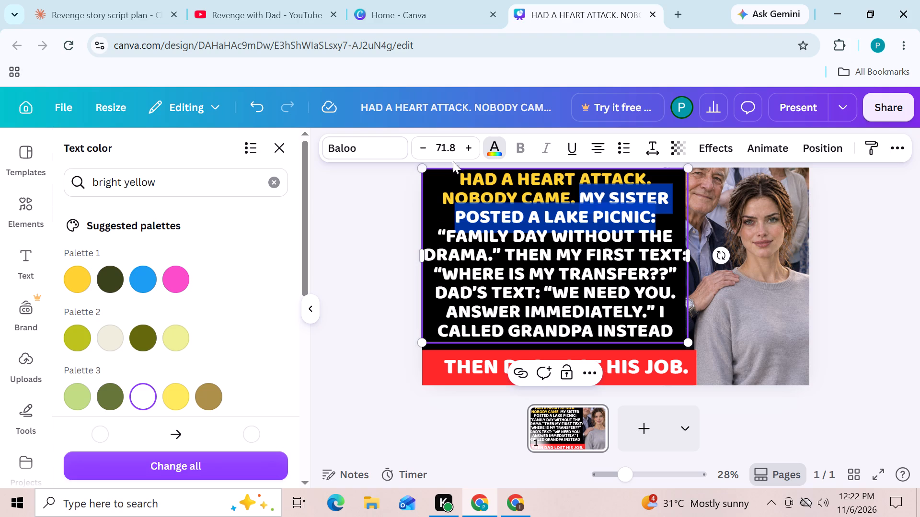
click(496, 155)
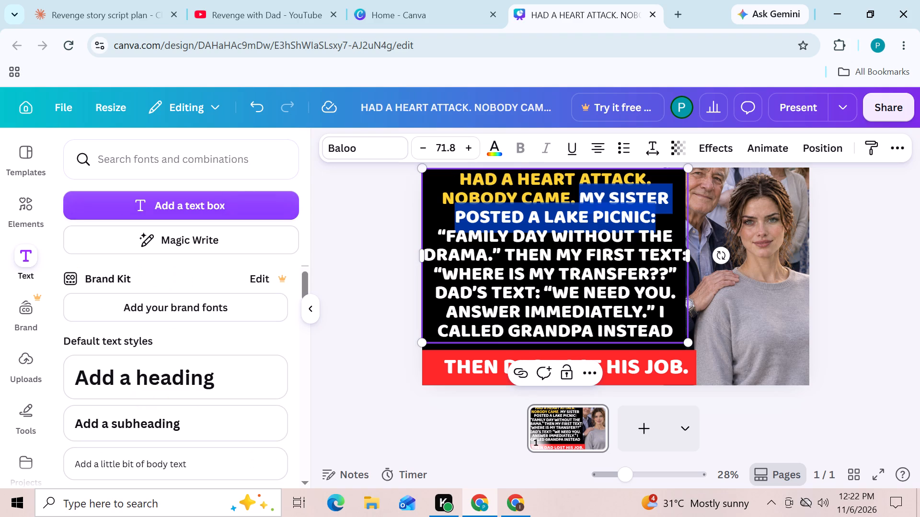
click(492, 154)
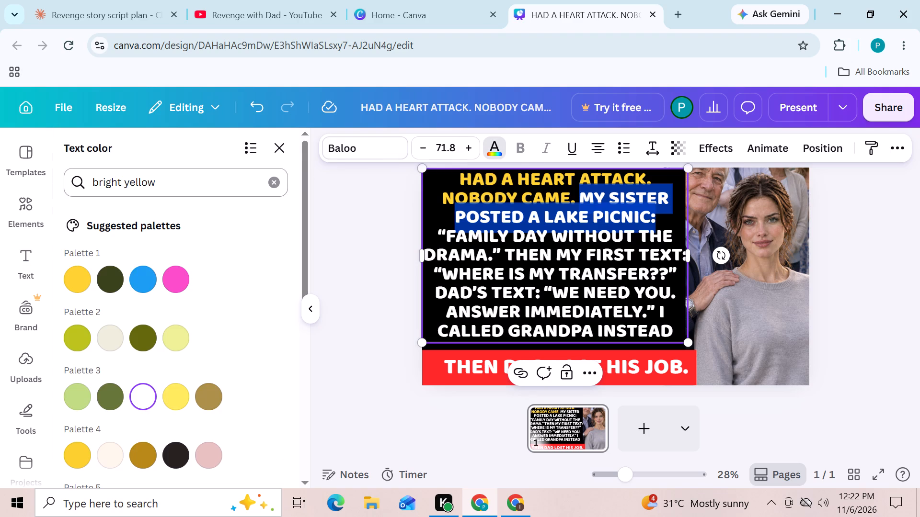
click(140, 183)
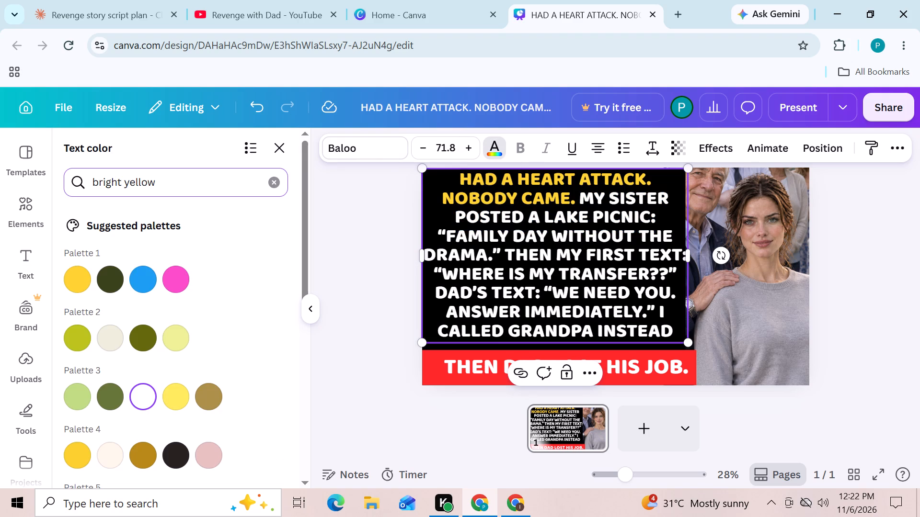
text(bright)
key(space)
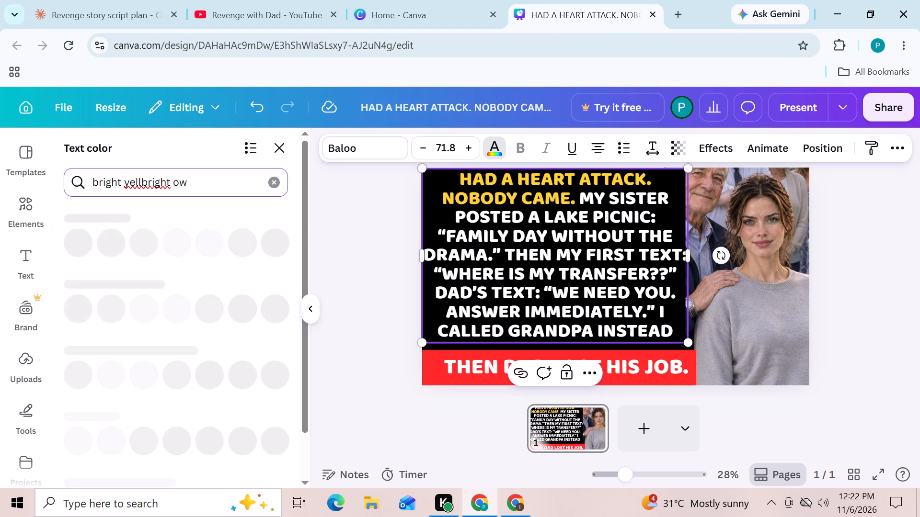
drag(195, 180, 69, 169)
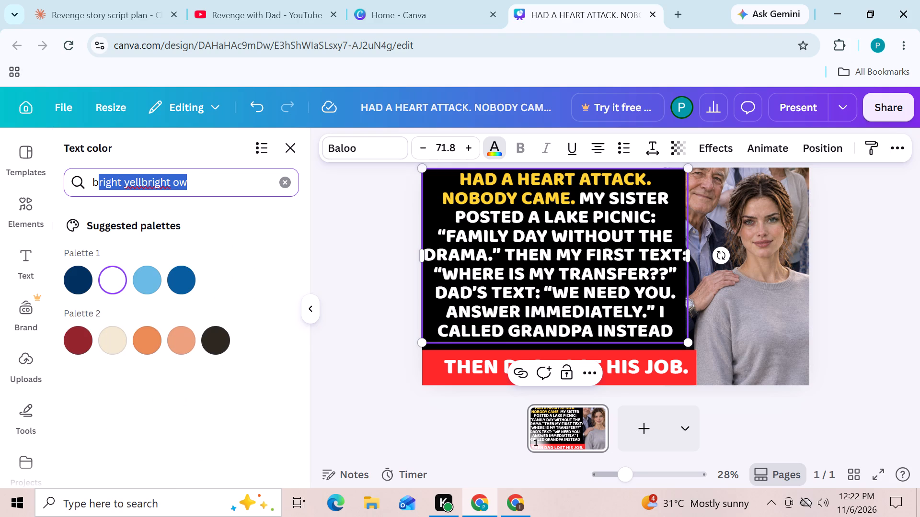
key(BackSpace)
text(bright)
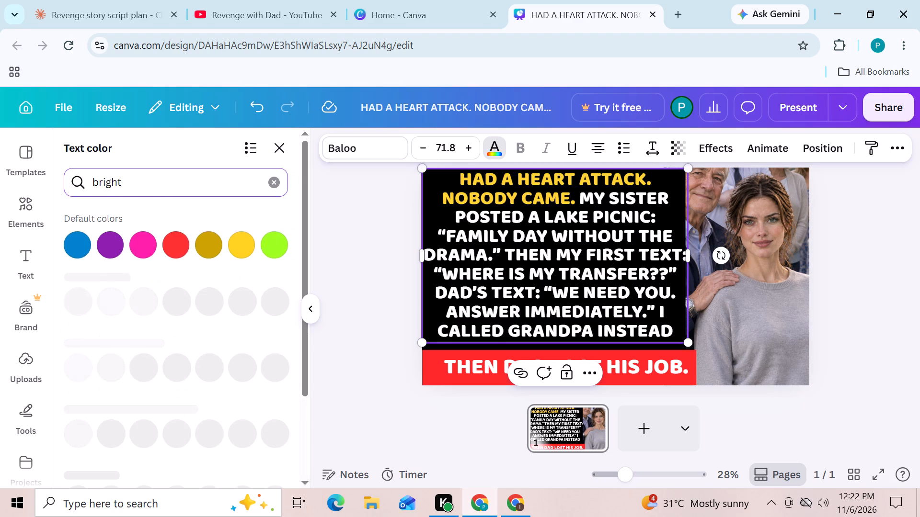
key(space)
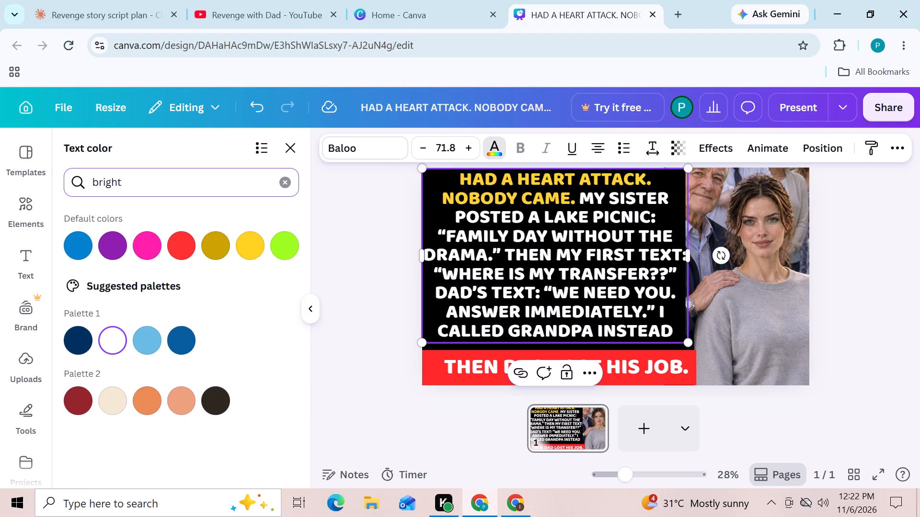
text(gree)
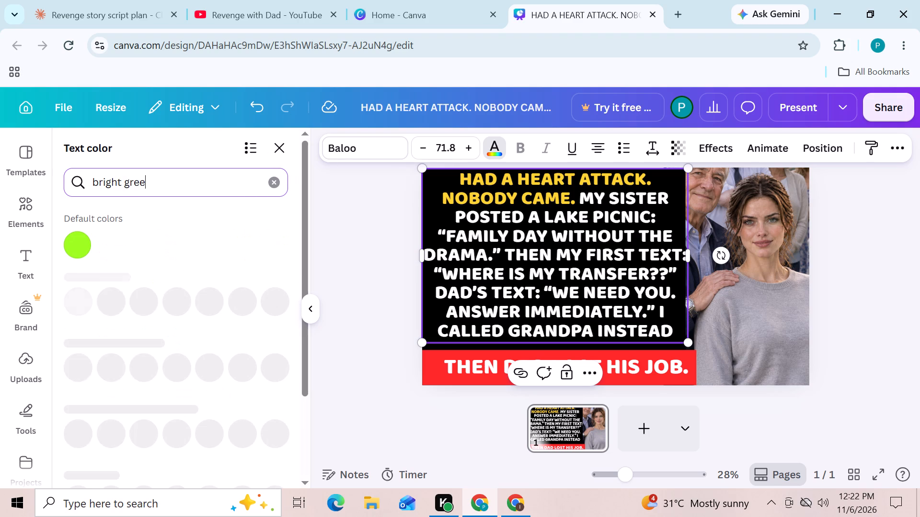
key(n)
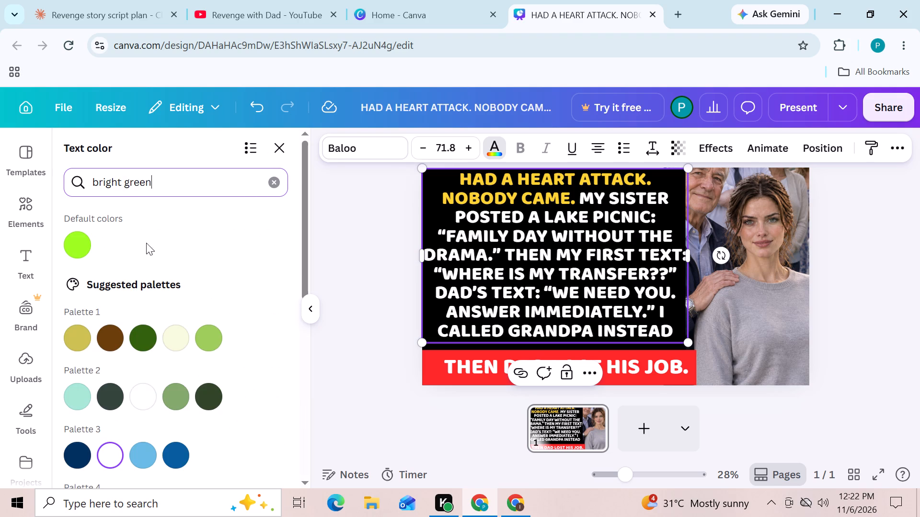
click(77, 237)
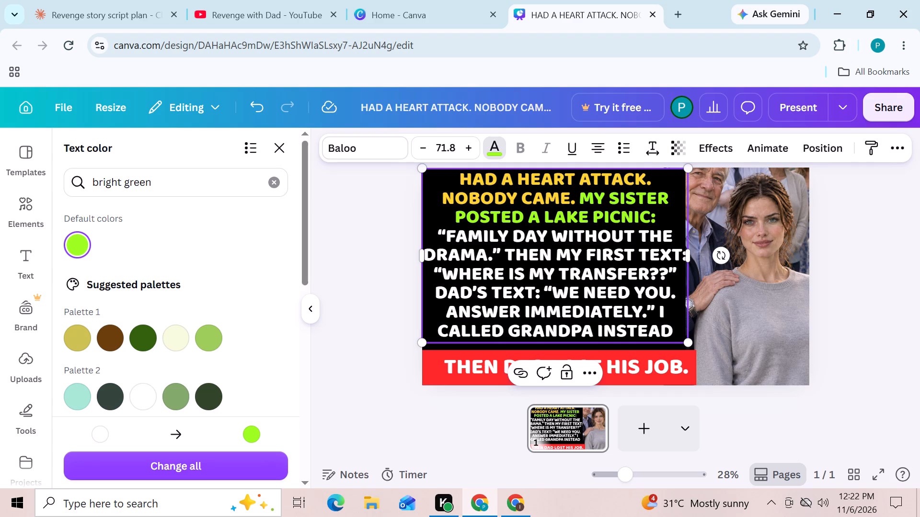
Color the quote “FAMILY DAY WITHOUT THE DRAMA.” bright pink (#ff1fa9), found by searching text colors for "pink".
drag(435, 232, 506, 259)
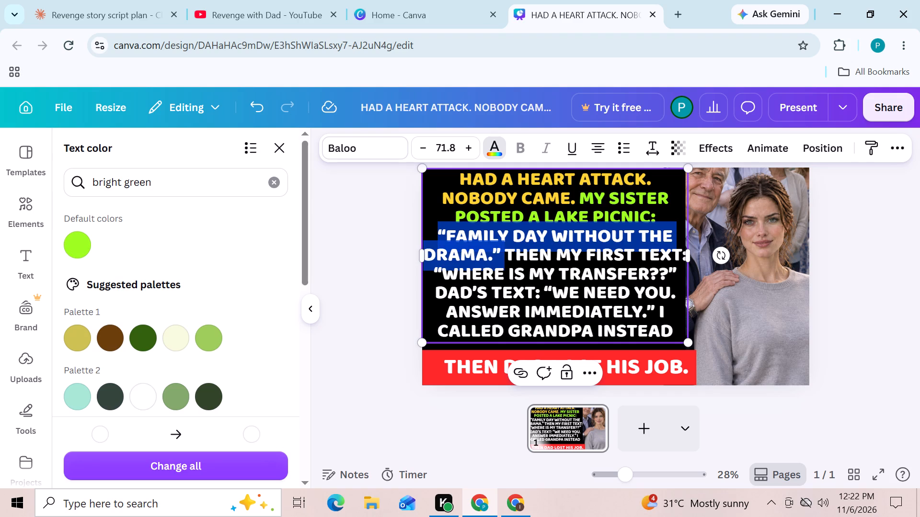
click(495, 151)
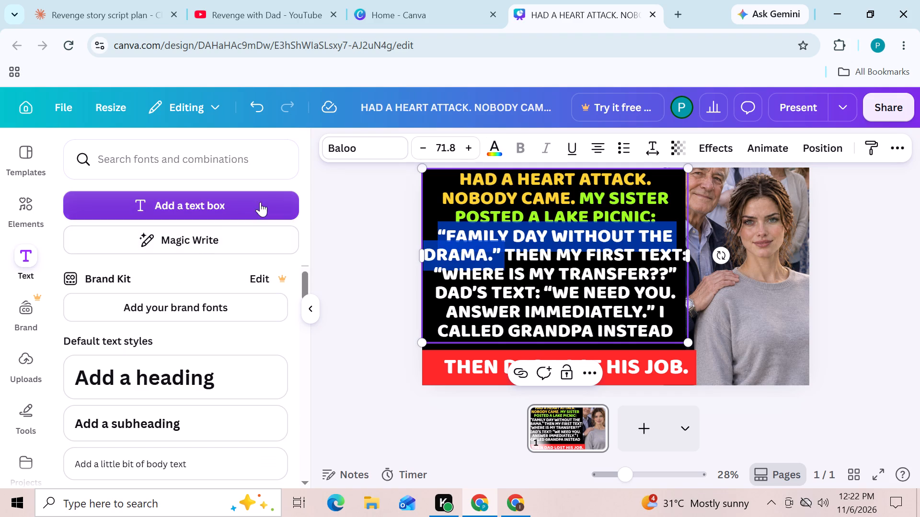
click(498, 150)
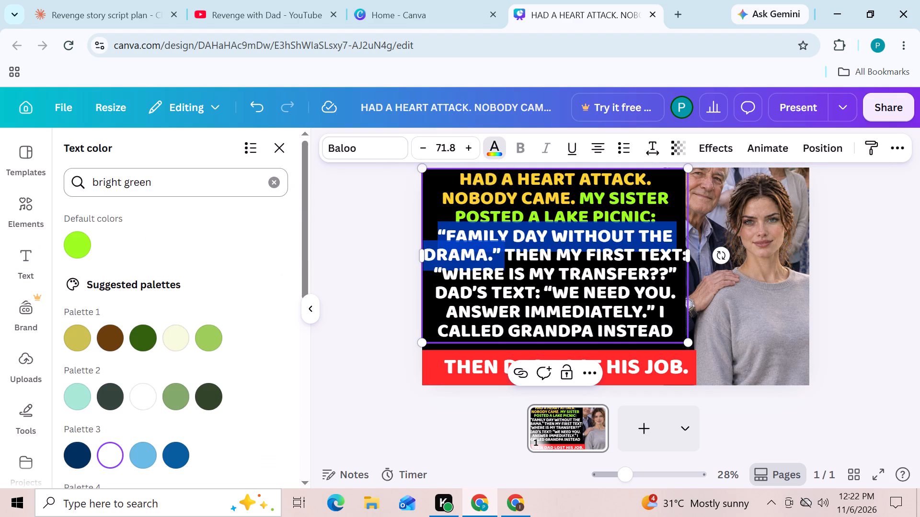
click(278, 181)
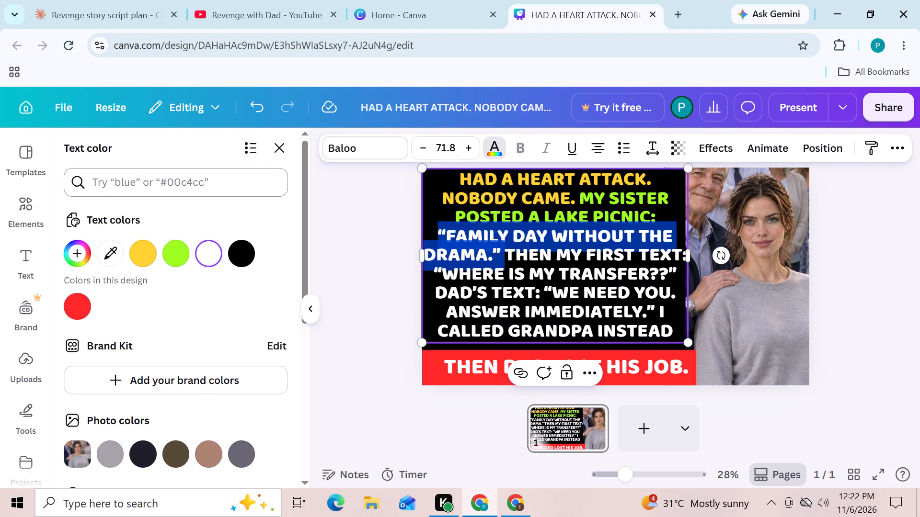
click(191, 187)
text(pink)
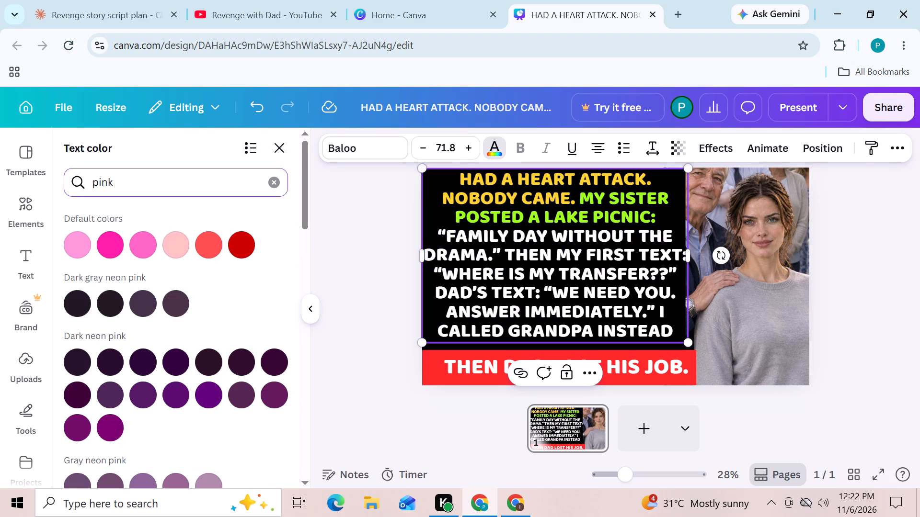
click(112, 245)
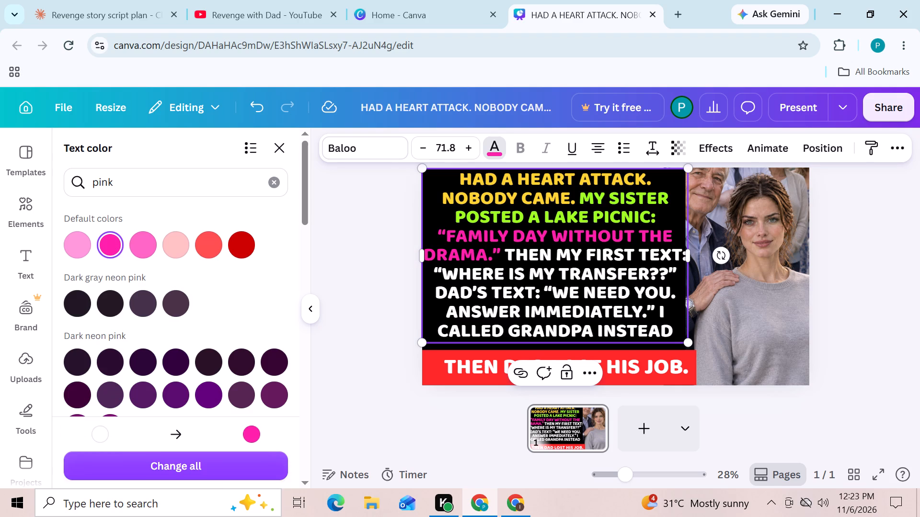
Color the words "THEN MY FIRST TEXT" with the golden yellow already used in the design.
drag(505, 251, 678, 258)
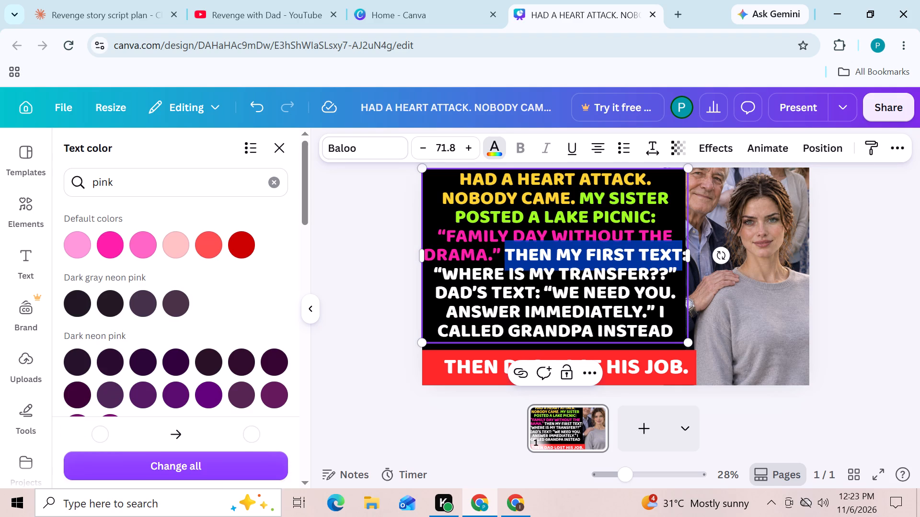
click(488, 150)
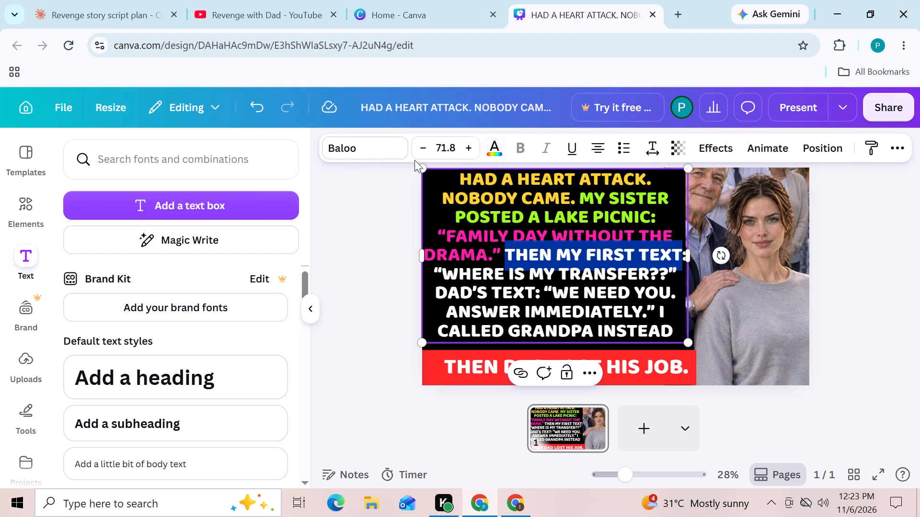
click(494, 155)
scroll(494, 157, down, 3)
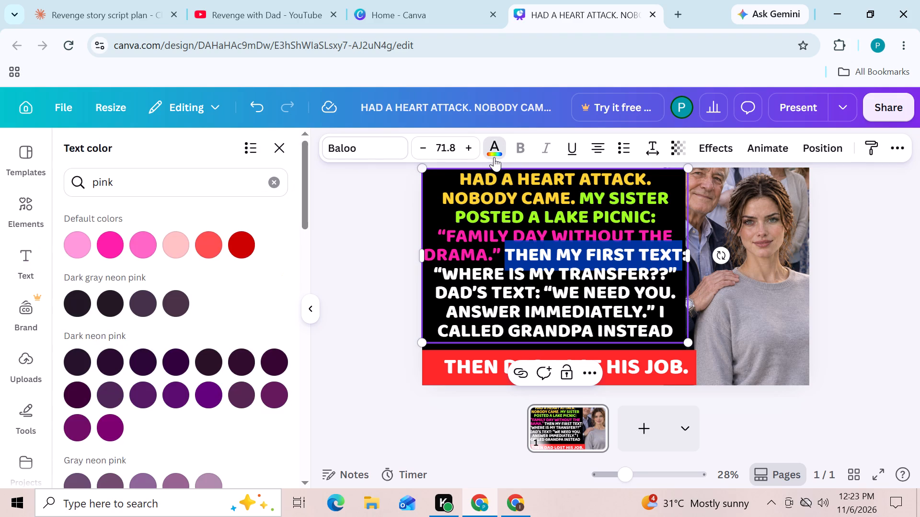
click(274, 179)
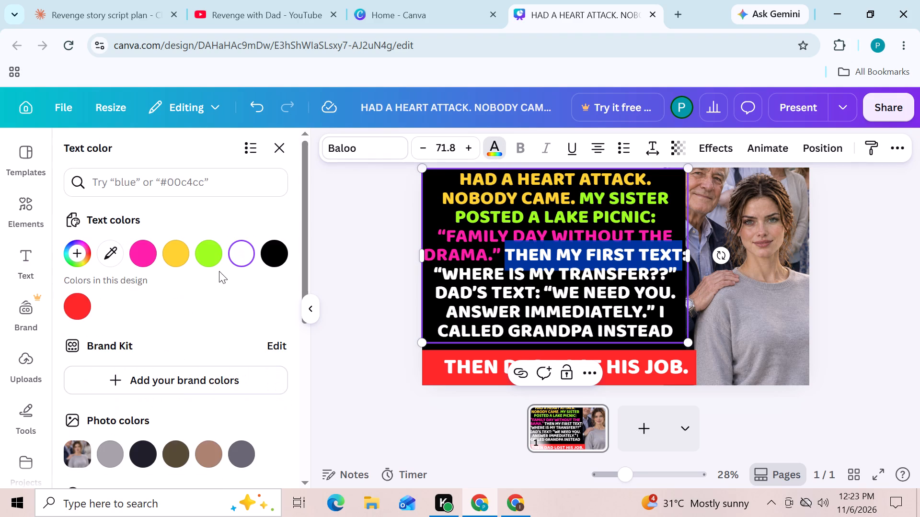
click(161, 247)
click(172, 253)
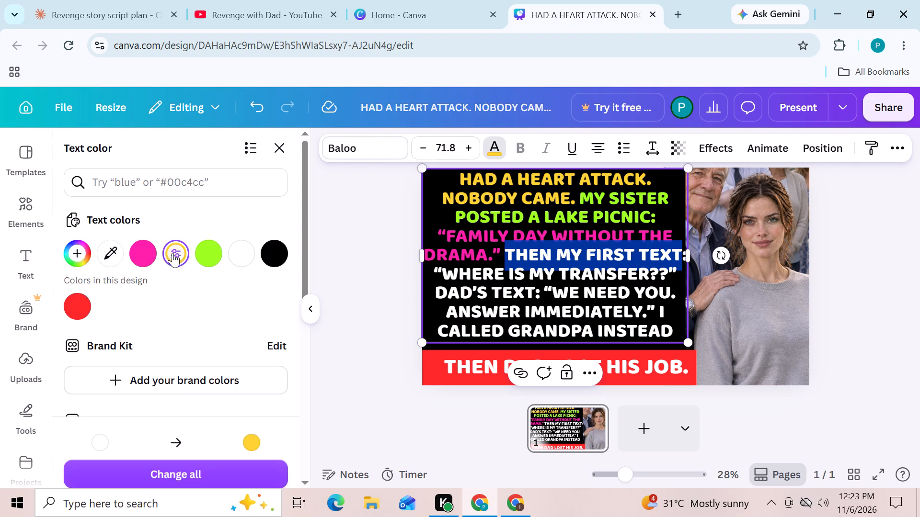
click(410, 284)
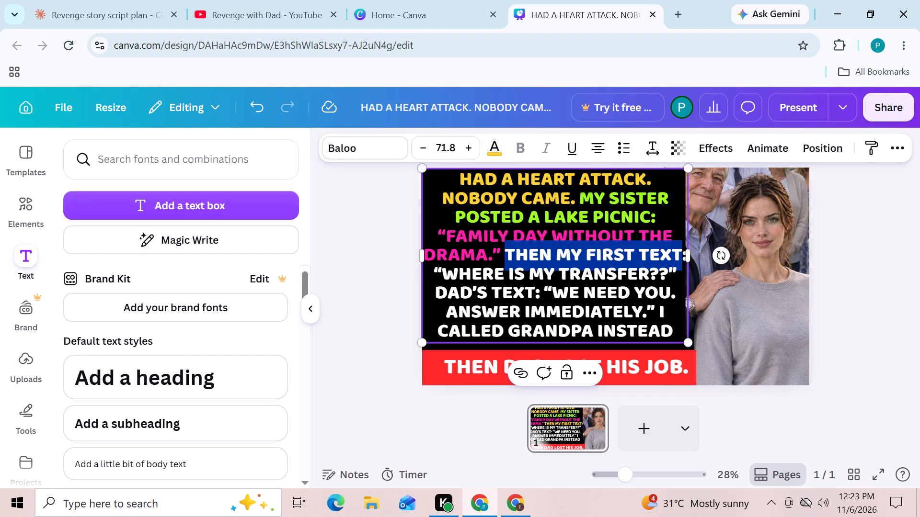
Color “WHERE IS MY TRANSFER??” and "DAD'S TEXT:" with the bright pink already used in the design.
drag(444, 273, 437, 273)
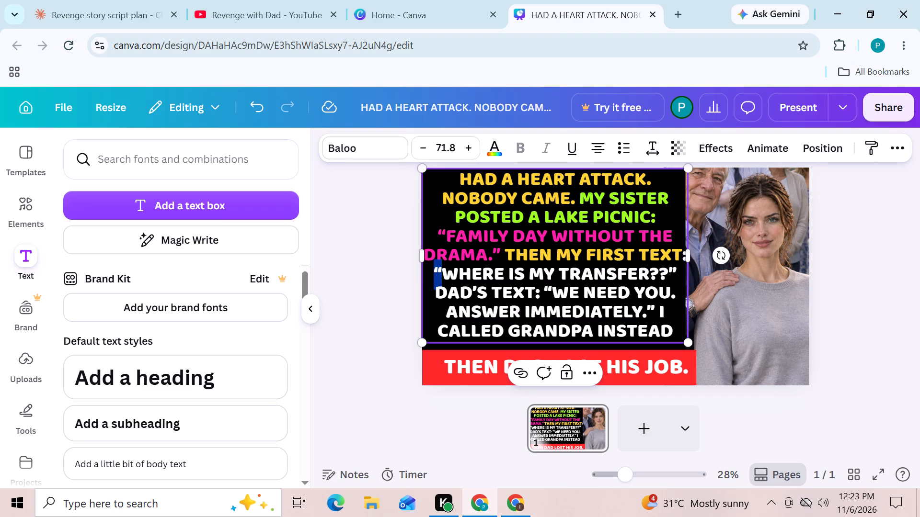
drag(437, 273, 535, 295)
drag(541, 292, 445, 275)
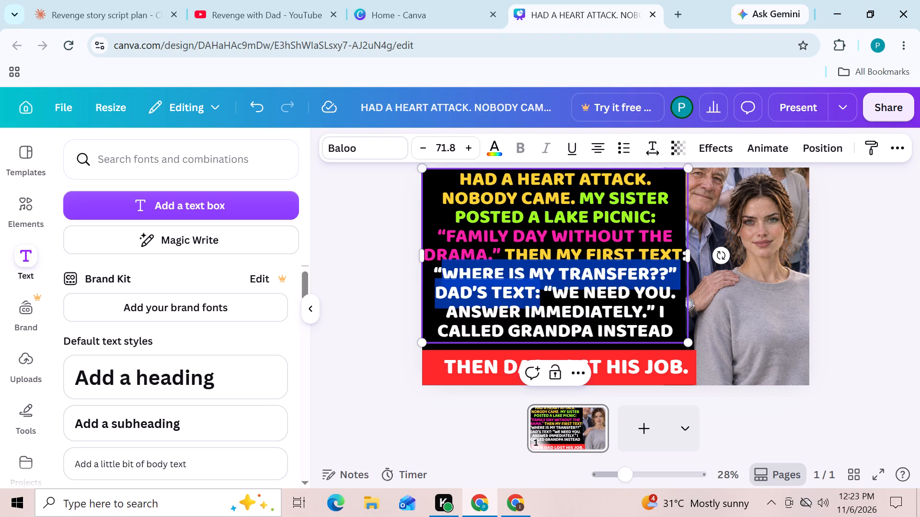
drag(445, 275, 434, 275)
drag(434, 275, 434, 275)
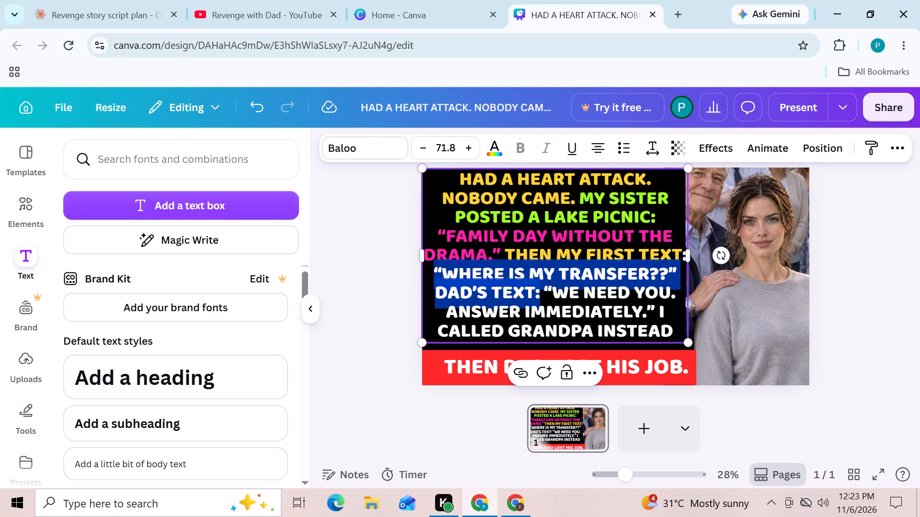
click(496, 157)
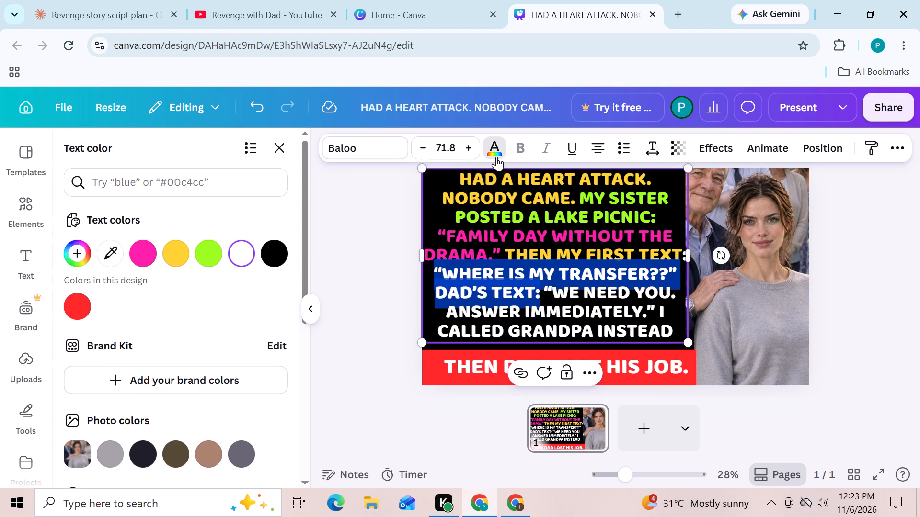
click(147, 252)
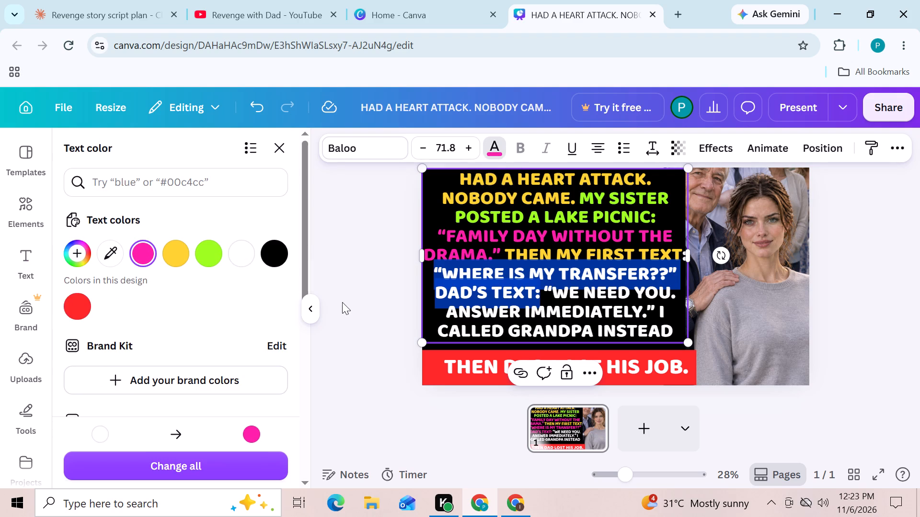
click(362, 304)
click(365, 318)
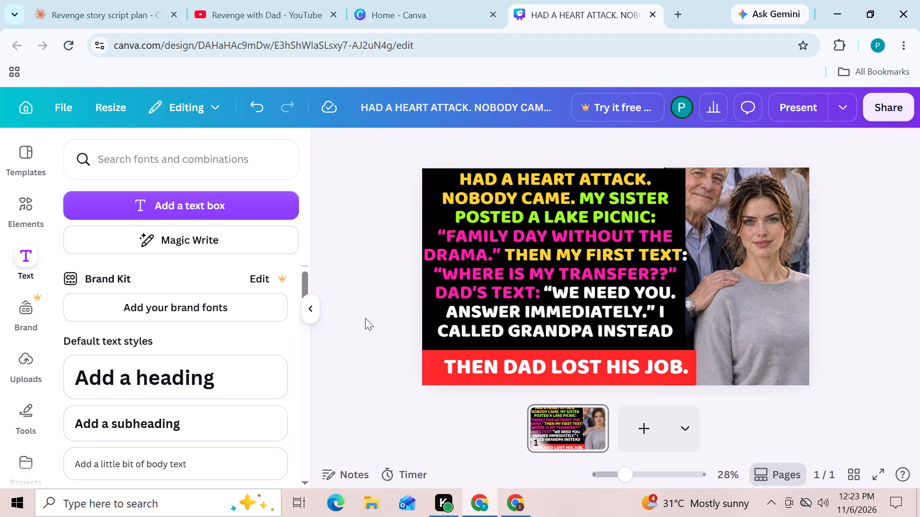
Color the quote “WE NEED YOU. ANSWER IMMEDIATELY.” with the lime green already used in the design.
click(549, 287)
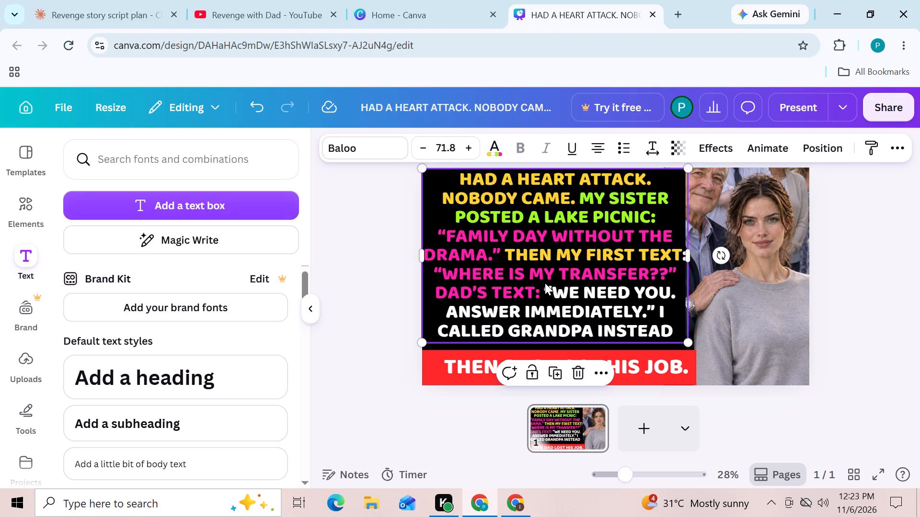
click(545, 283)
drag(545, 283, 645, 308)
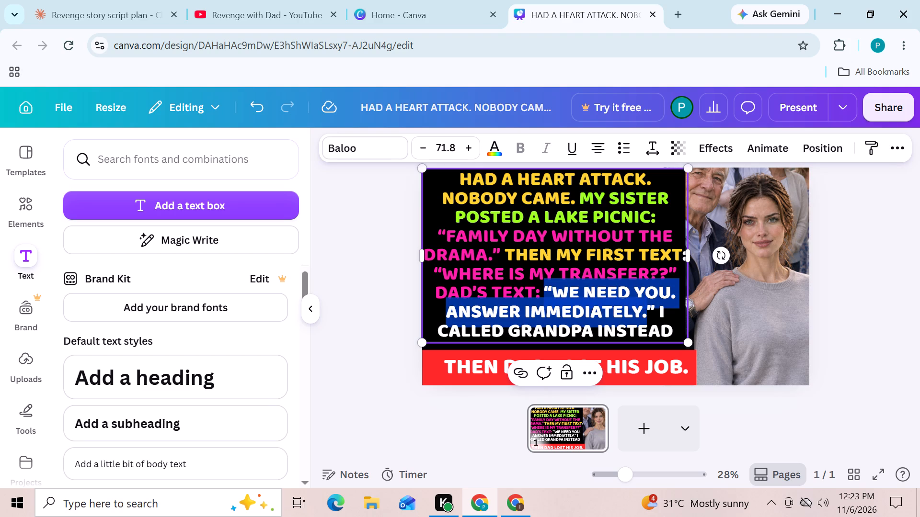
drag(656, 310, 543, 299)
click(495, 151)
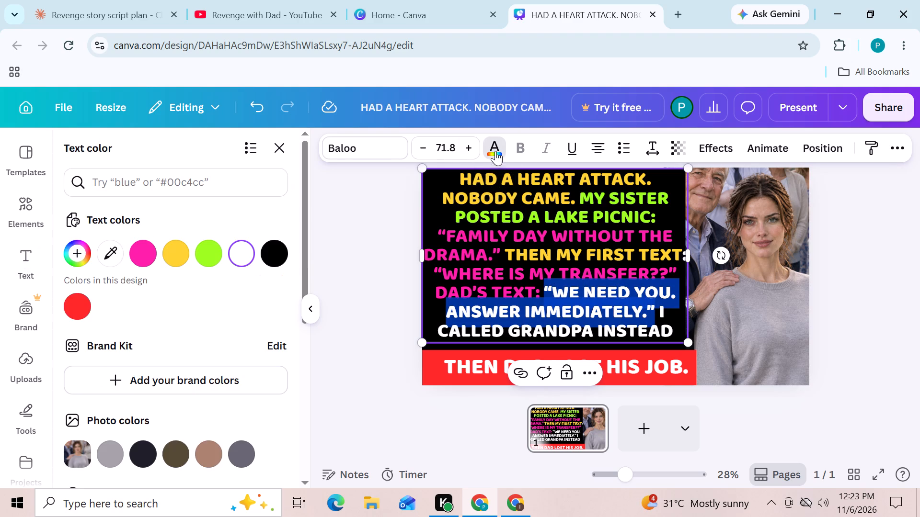
click(204, 259)
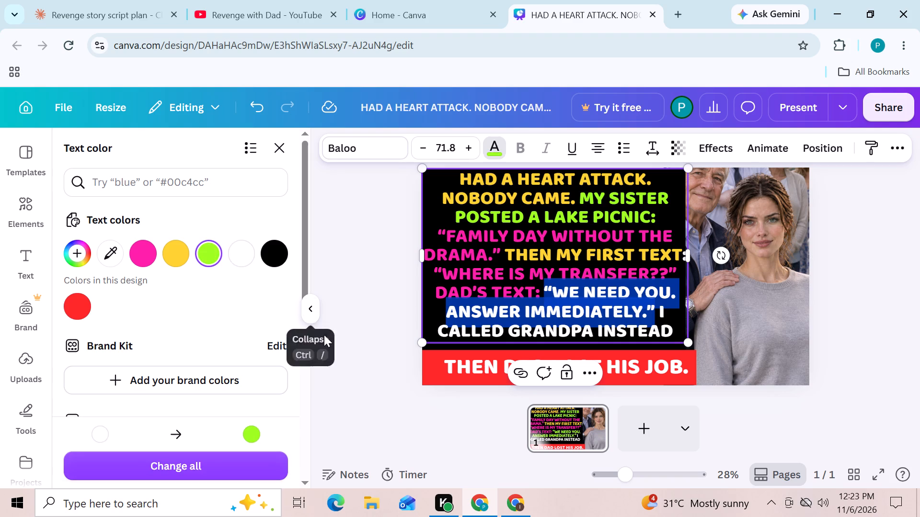
click(324, 335)
Color the last story line, "CALLED GRANDPA INSTEAD", with the design's golden yellow.
click(443, 329)
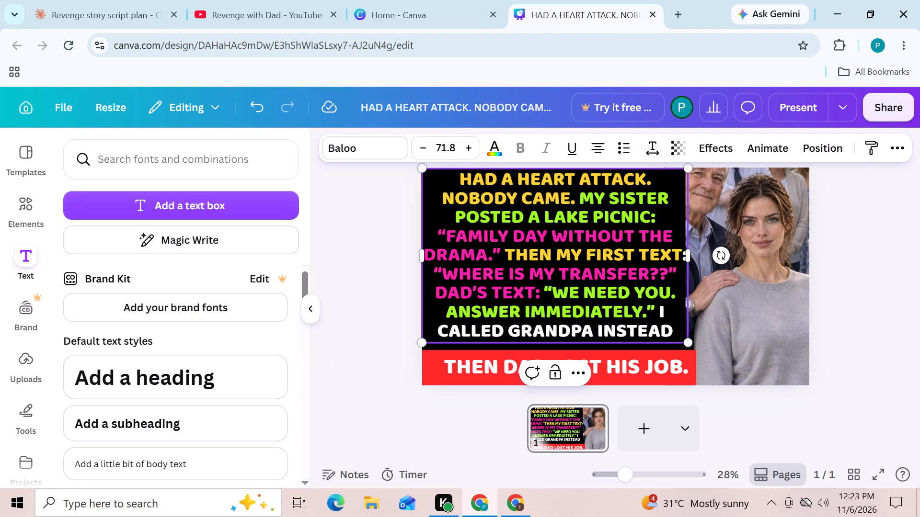
click(437, 328)
drag(672, 331, 433, 326)
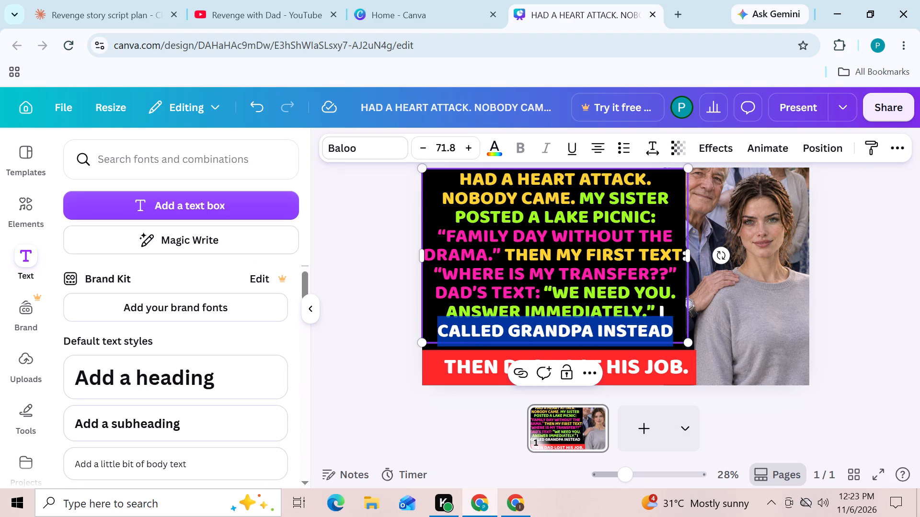
click(493, 157)
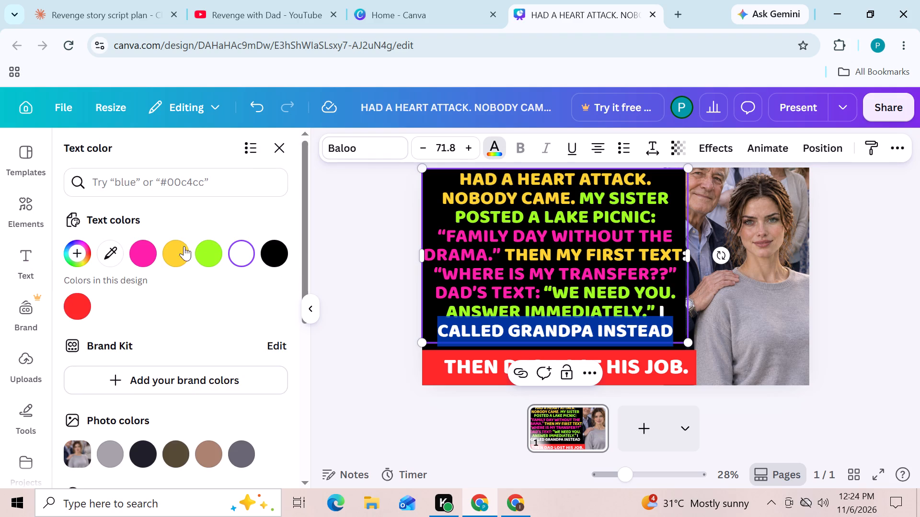
click(178, 258)
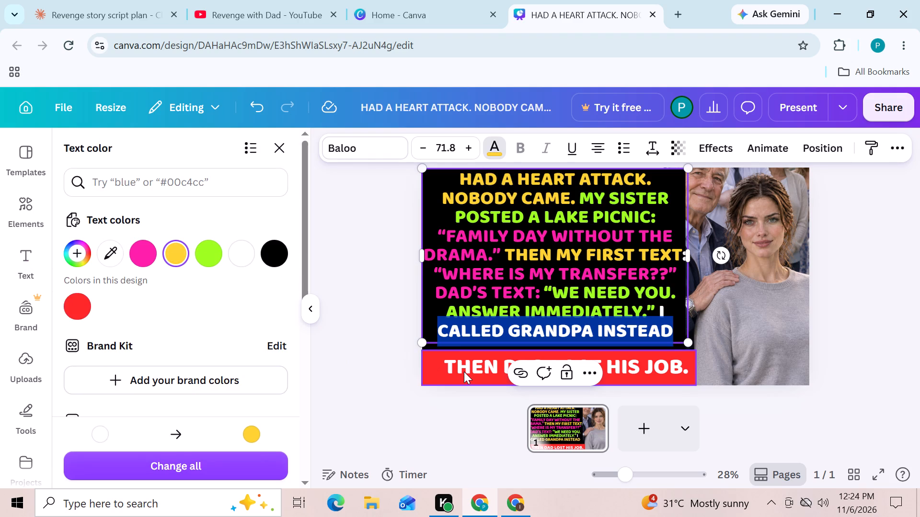
Apply the Outline effect to the red-bar text "THEN DAD LOST HIS JOB." and set the outline color to black.
click(464, 371)
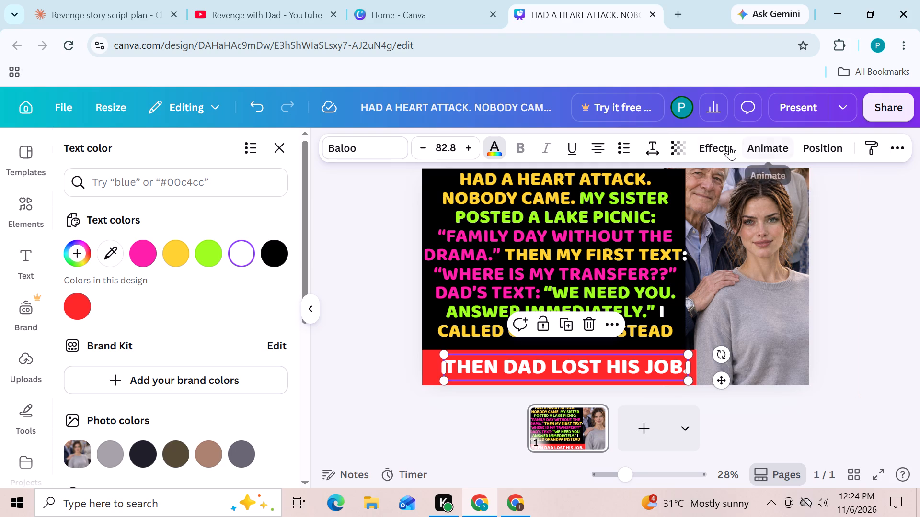
click(723, 144)
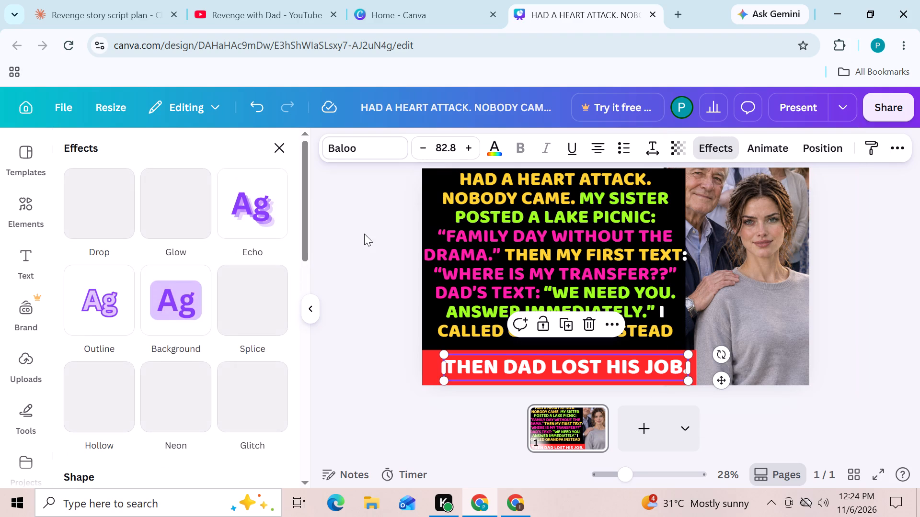
click(100, 316)
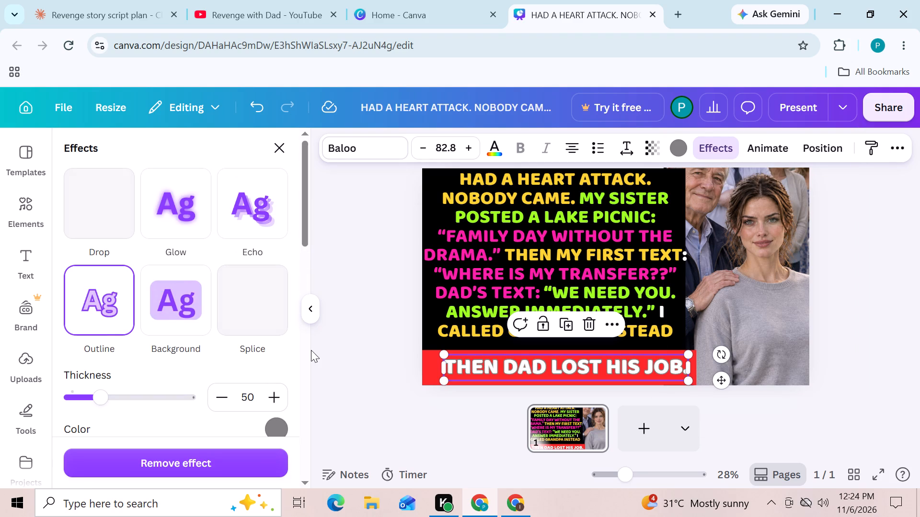
click(276, 430)
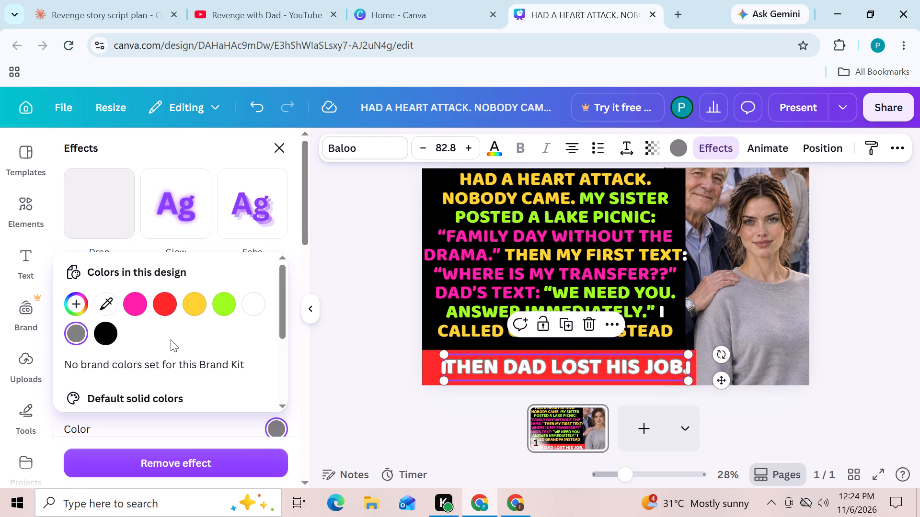
click(102, 336)
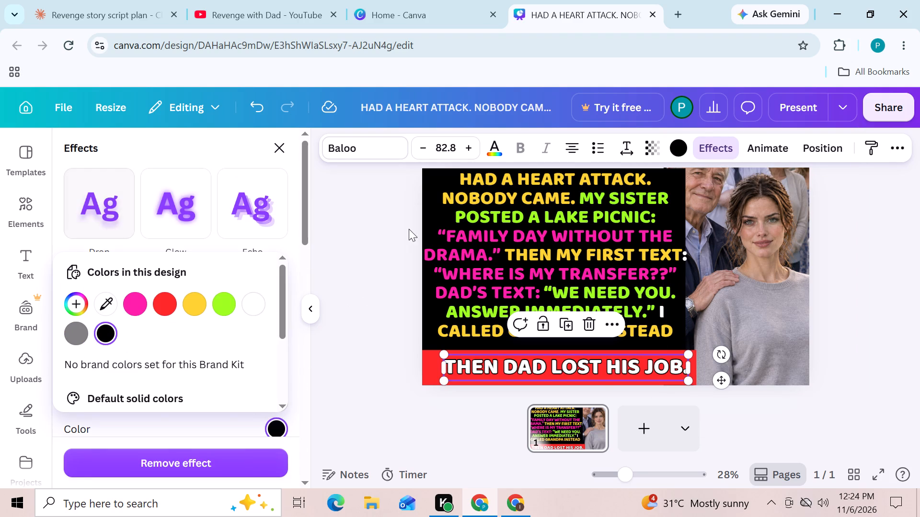
Apply the Outline effect to the multicolored story text block and set its outline color to black.
click(460, 216)
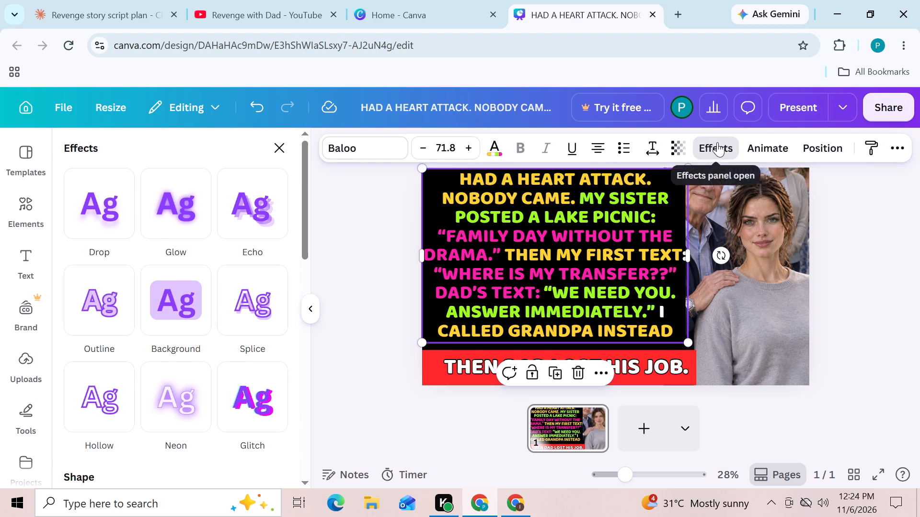
click(717, 142)
click(717, 148)
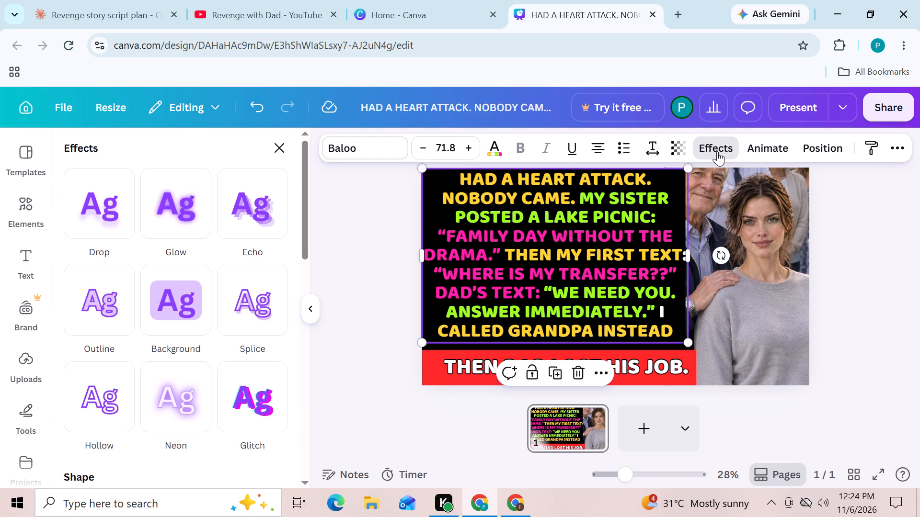
click(112, 300)
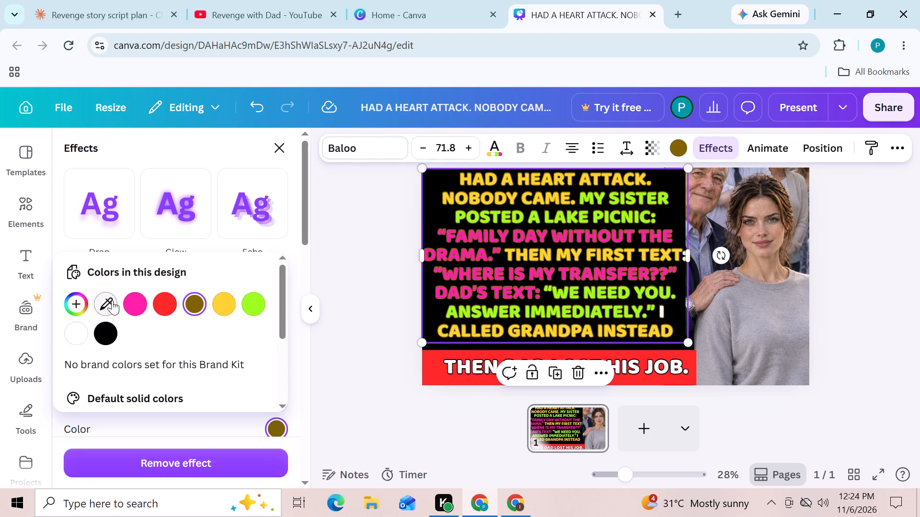
click(110, 335)
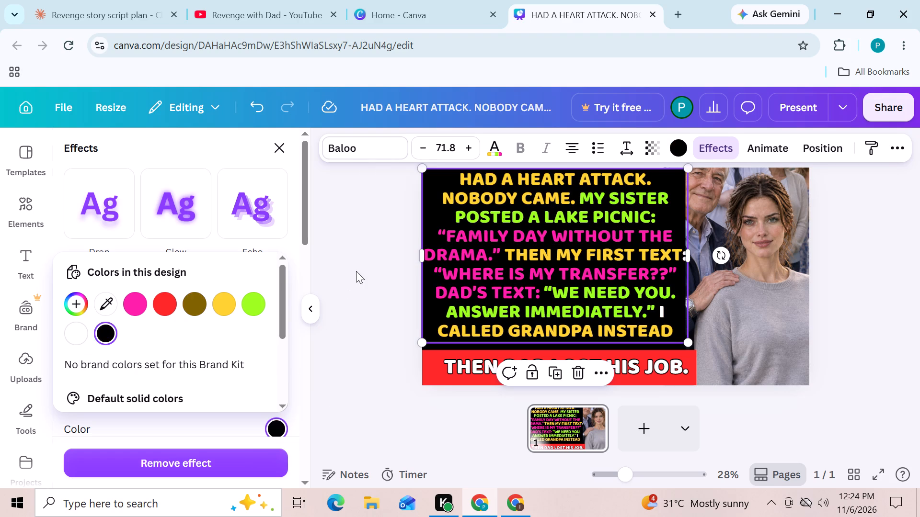
click(356, 271)
click(919, 325)
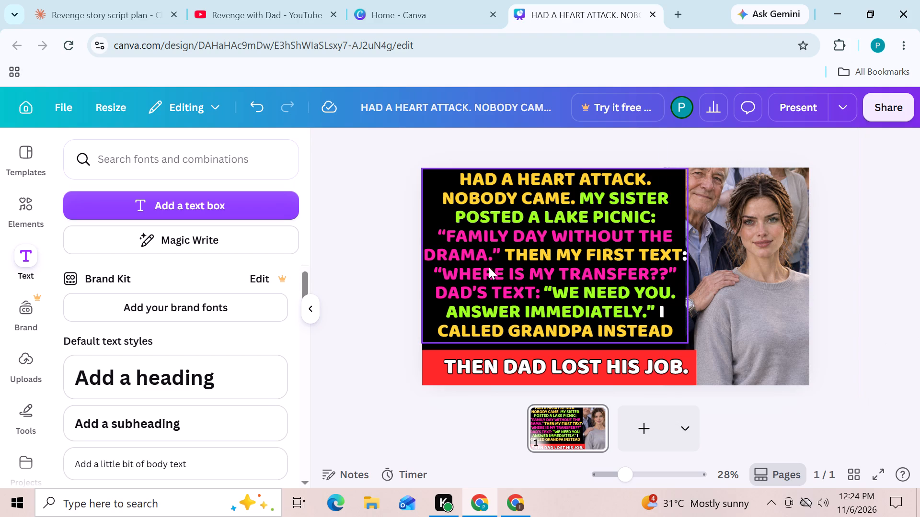
Recolor “WHERE IS MY TRANSFER??” and "DAD'S TEXT:" with a bright vivid cyan found by searching the colors for "cyan".
click(444, 270)
click(439, 270)
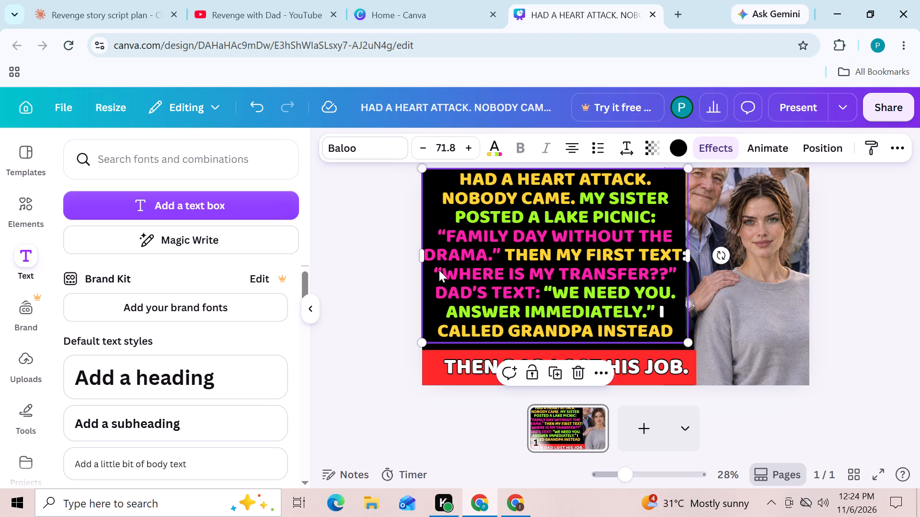
drag(436, 270, 549, 295)
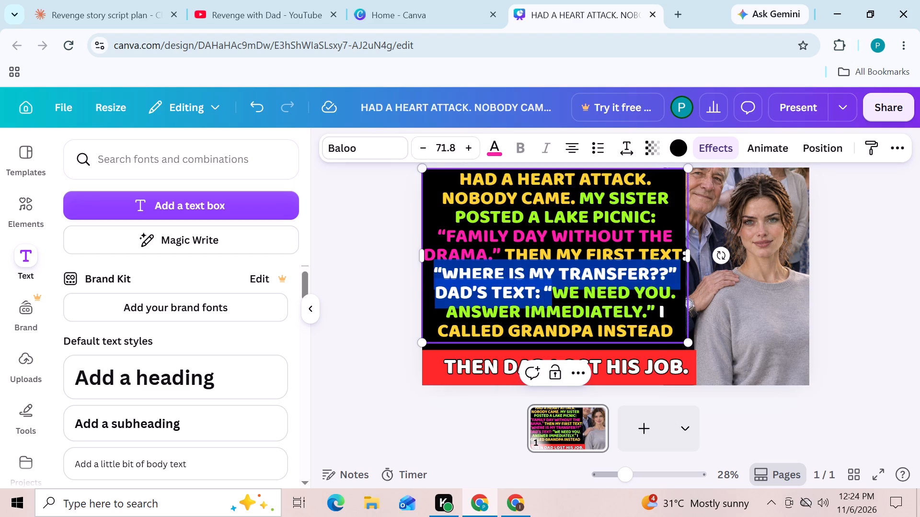
drag(549, 295, 541, 296)
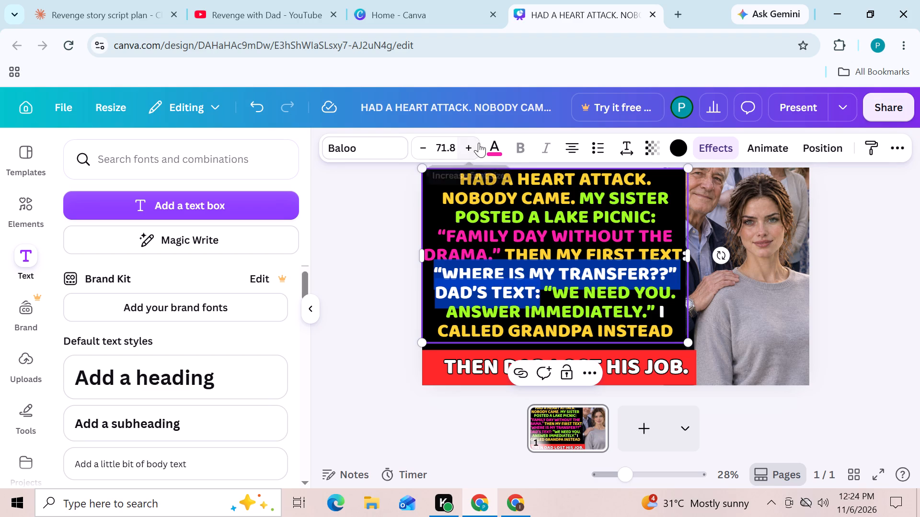
click(494, 151)
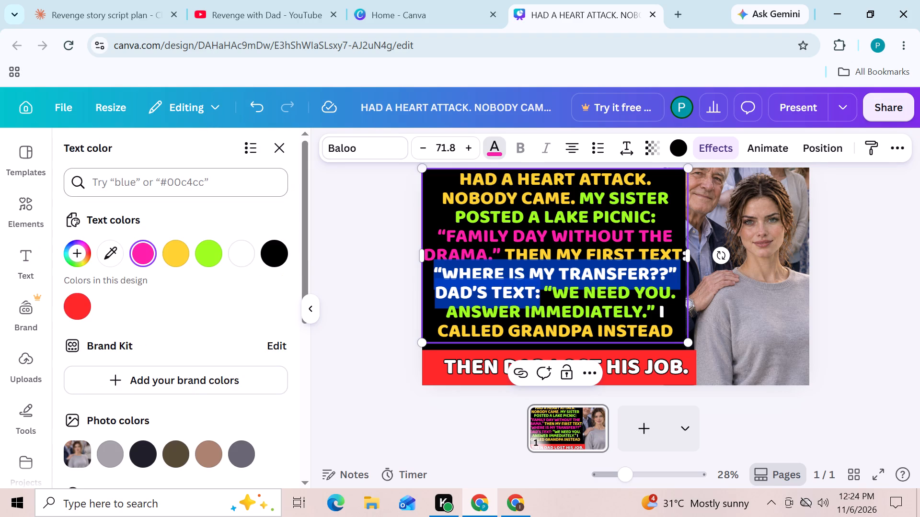
click(202, 184)
text(cyan)
key(space)
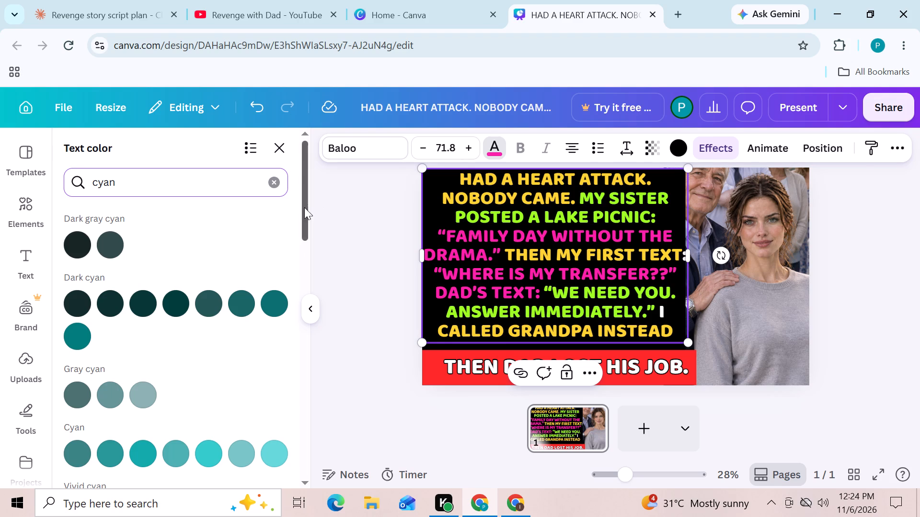
drag(304, 207, 304, 284)
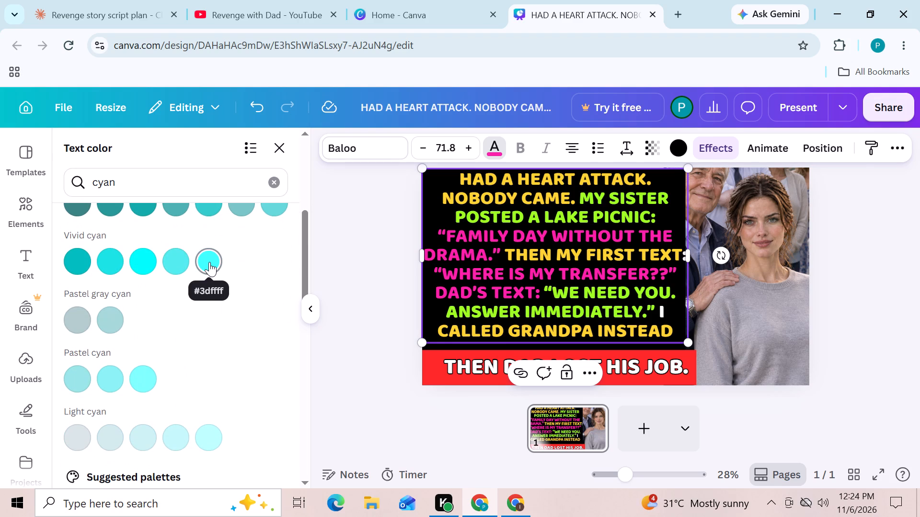
click(142, 270)
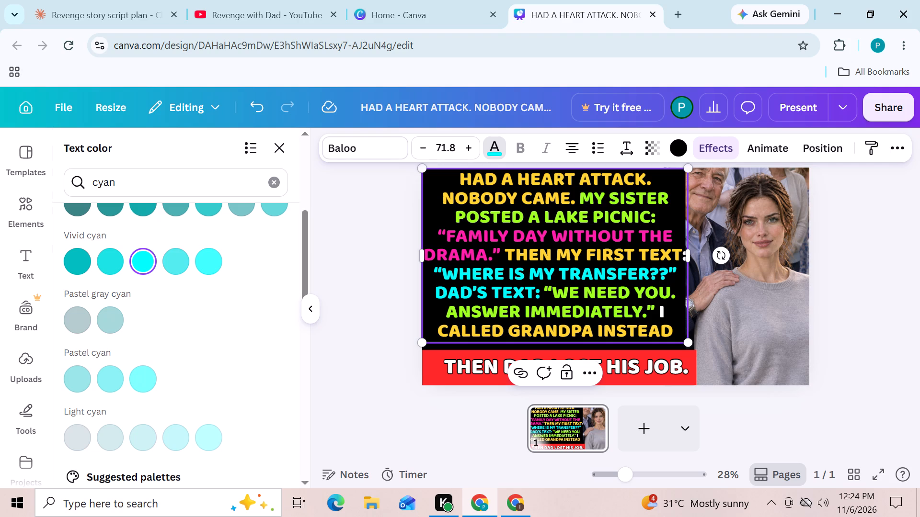
Recolor the quote “WE NEED YOU. ANSWER IMMEDIATELY.” with the bright pink already used in the design.
drag(546, 289, 646, 314)
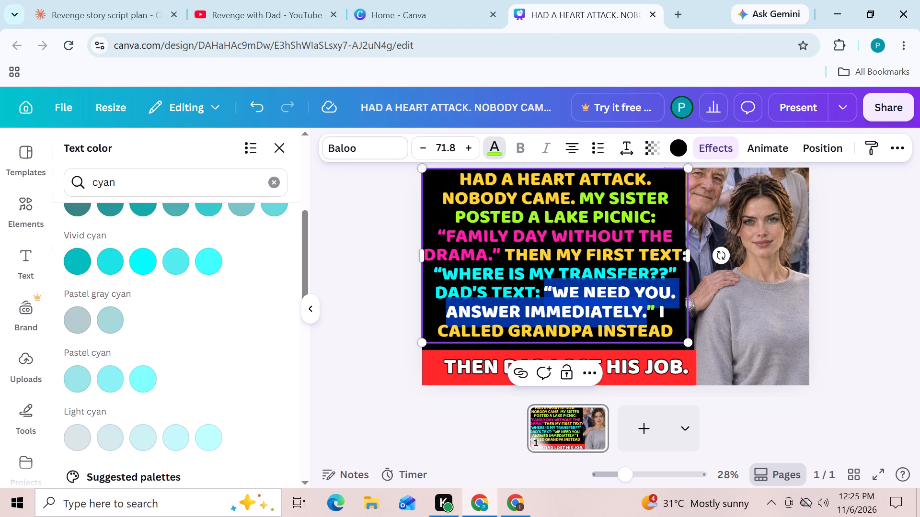
drag(655, 311, 544, 291)
click(494, 154)
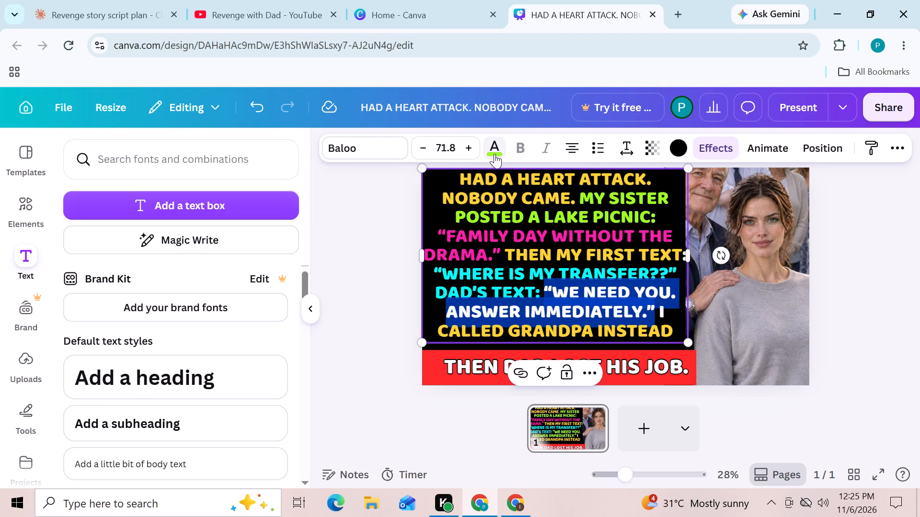
click(495, 154)
click(273, 187)
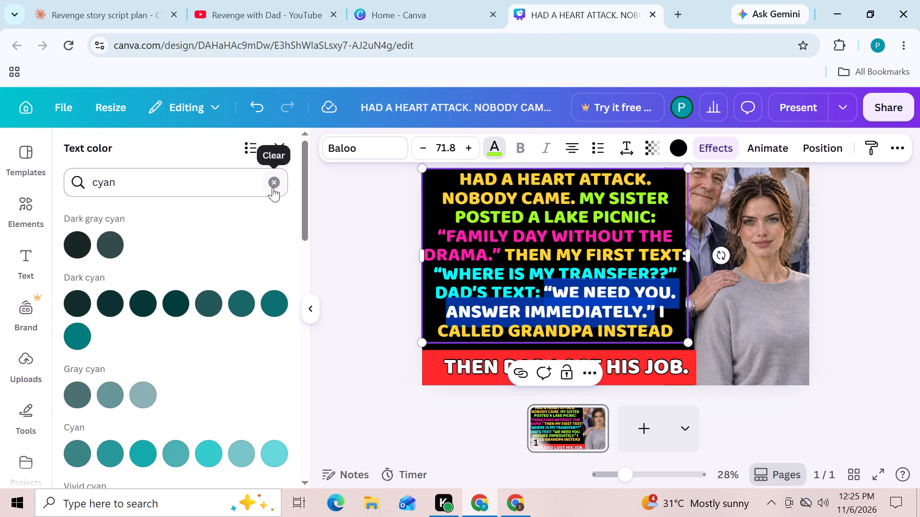
click(138, 251)
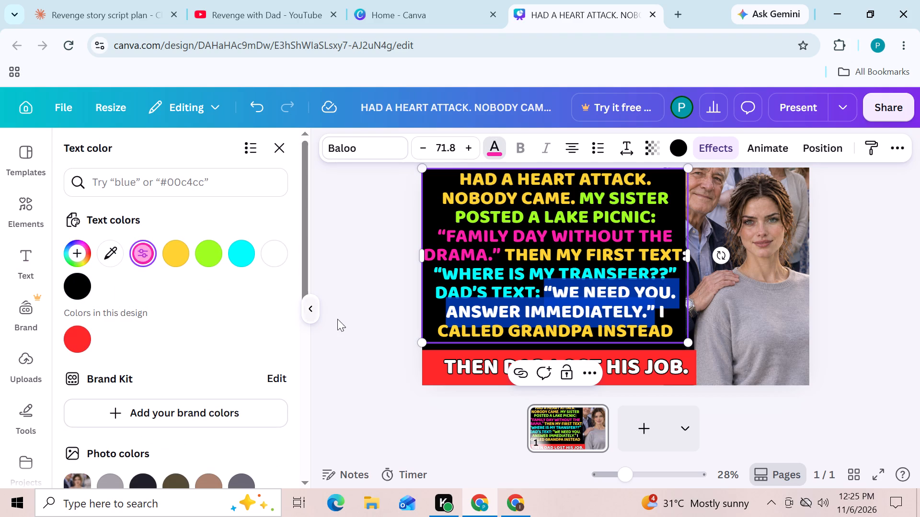
click(373, 340)
click(373, 340)
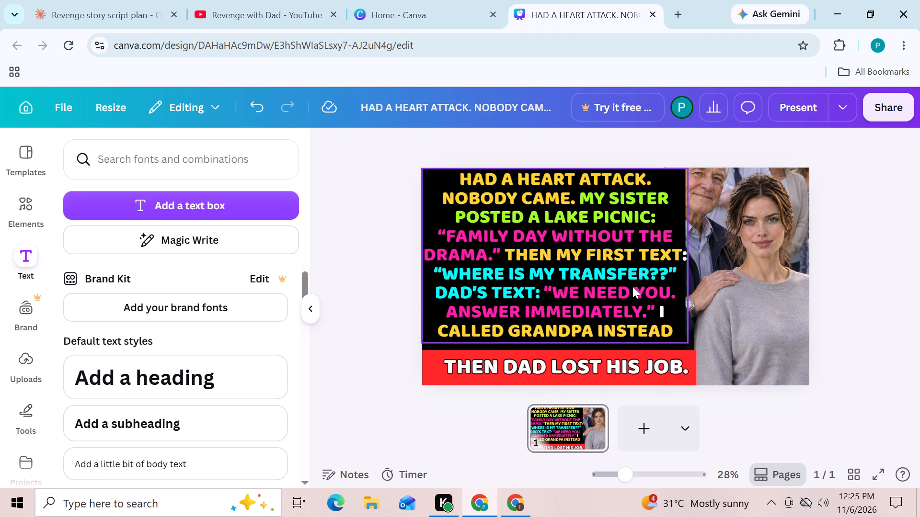
Color the single white word "I" before "CALLED GRANDPA INSTEAD" with the design's golden yellow.
click(666, 308)
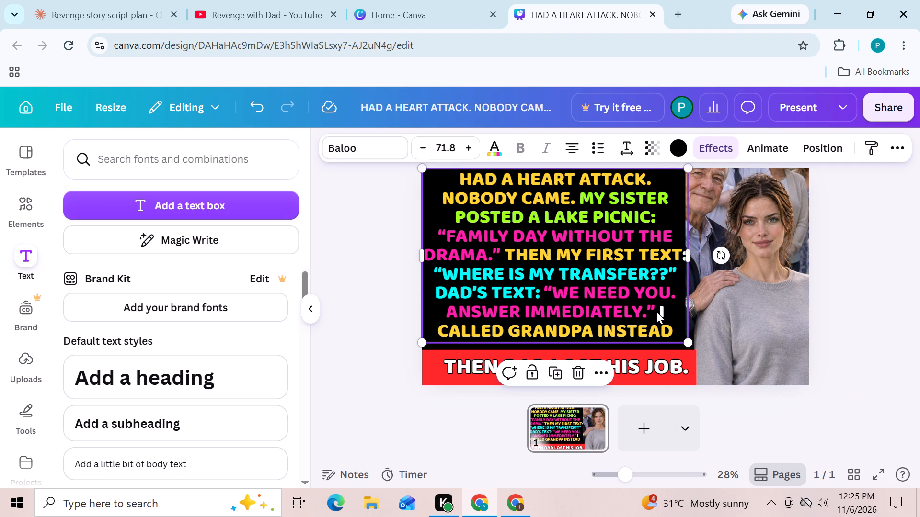
click(658, 312)
drag(658, 312, 675, 312)
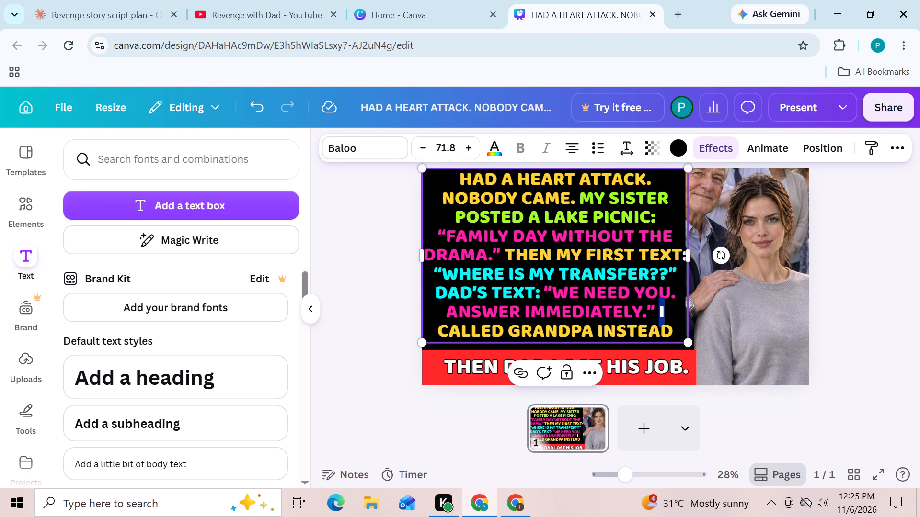
click(495, 153)
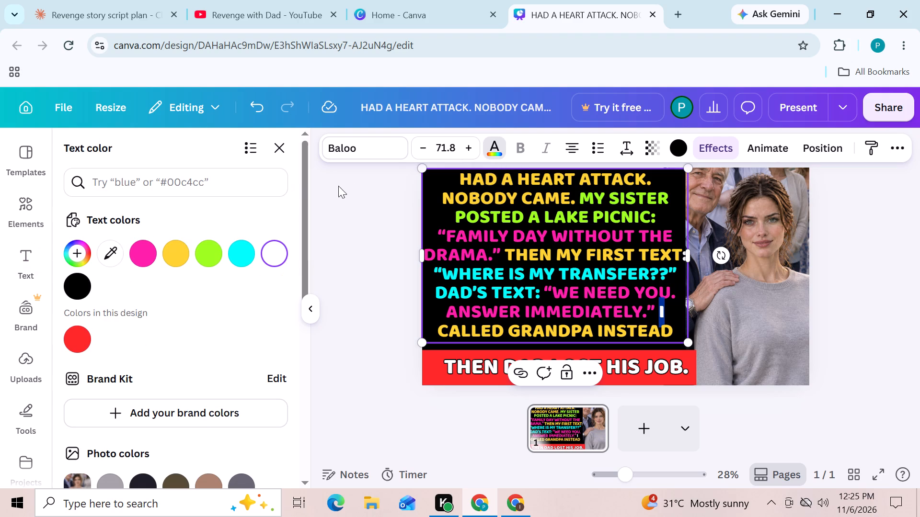
click(176, 245)
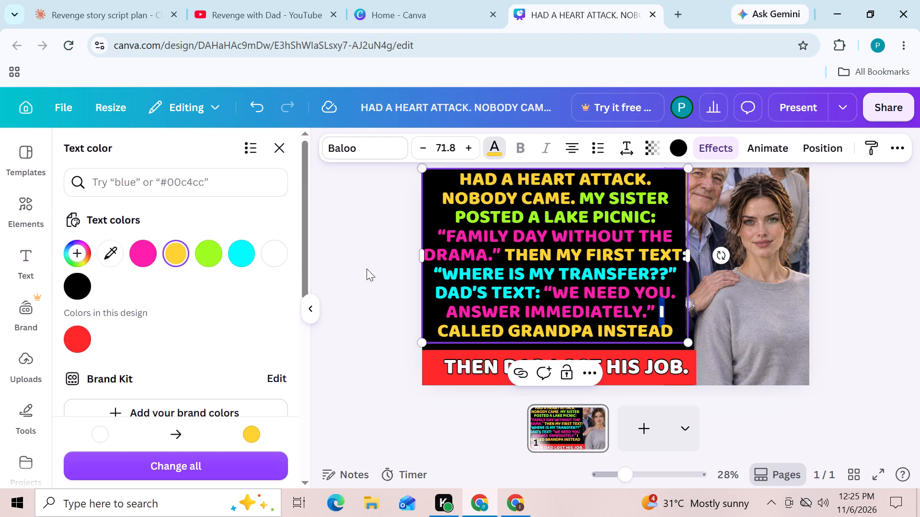
click(394, 305)
click(394, 305)
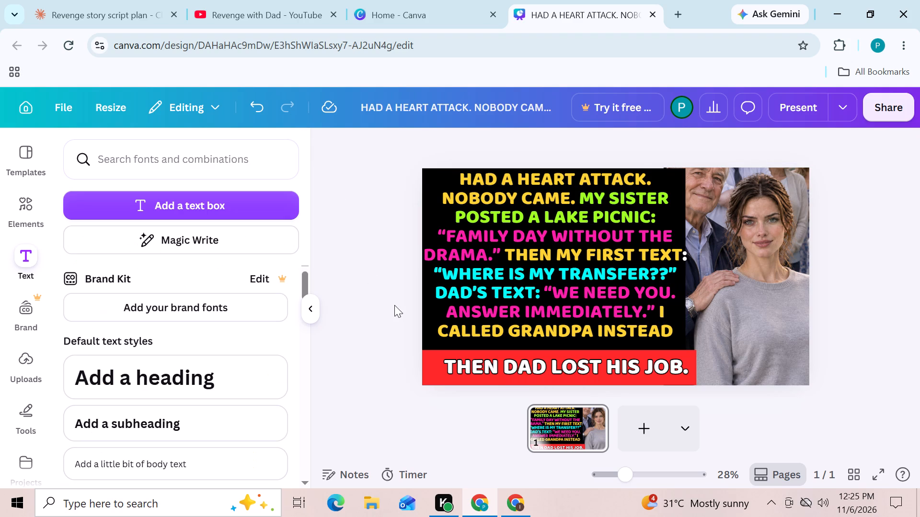
Increase the story text's font size to 72.8 and widen its text box to match the red bar's width.
click(477, 208)
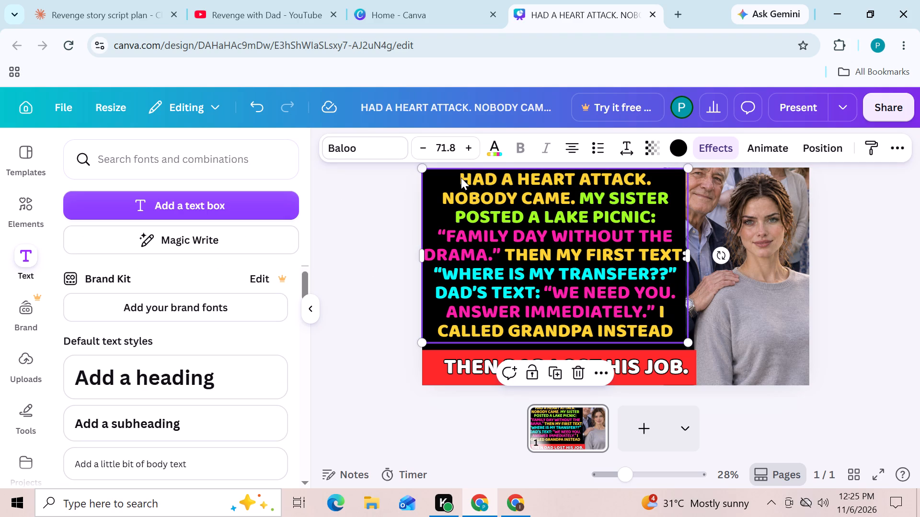
click(468, 149)
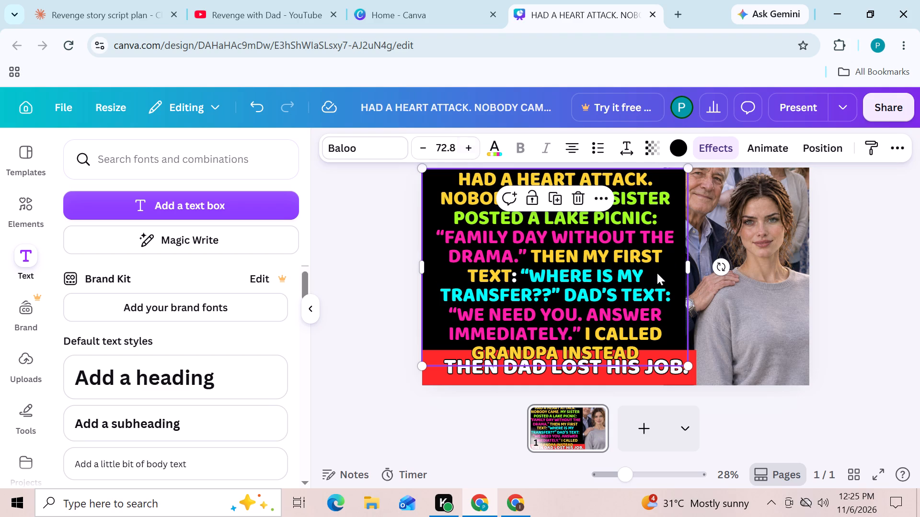
drag(691, 264, 706, 261)
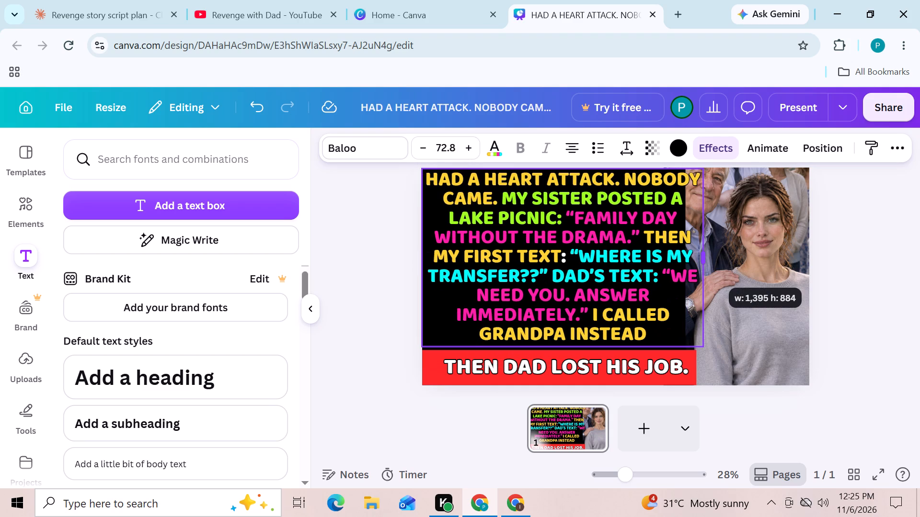
drag(706, 261, 704, 261)
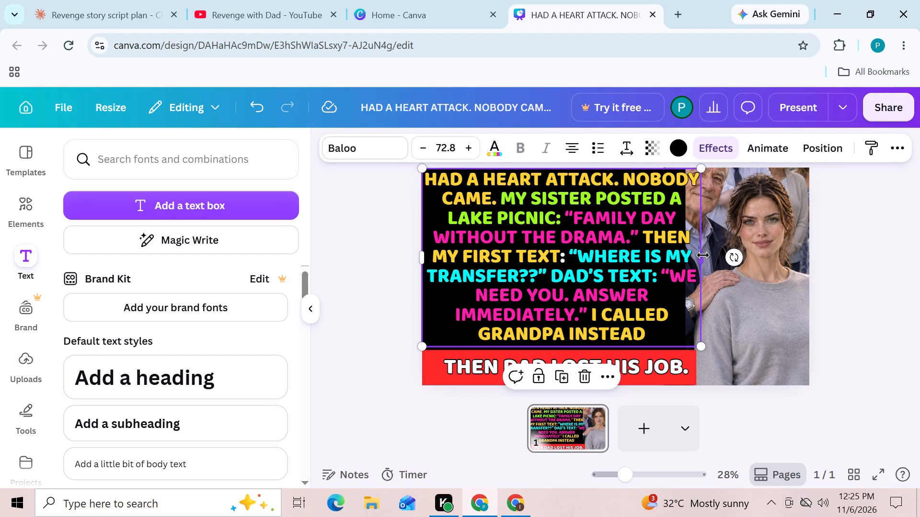
drag(703, 255, 699, 255)
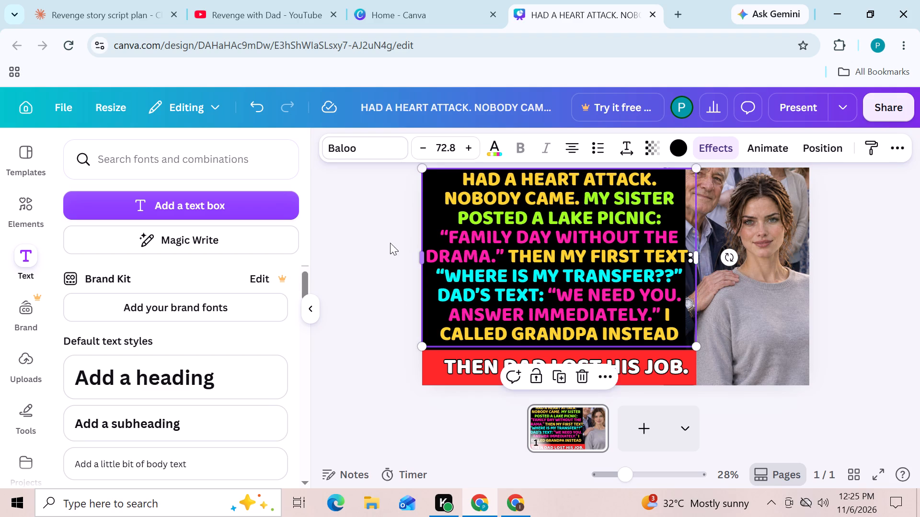
scroll(894, 274, up, 1)
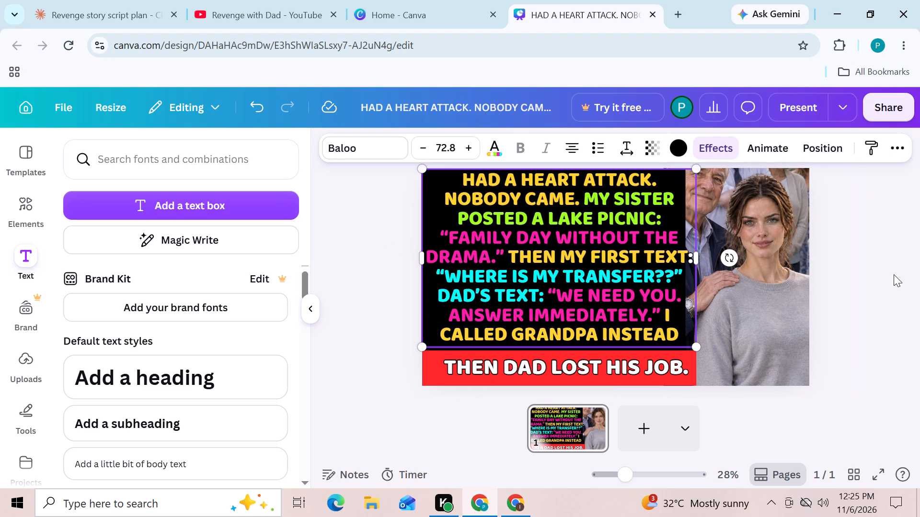
scroll(894, 274, up, 1)
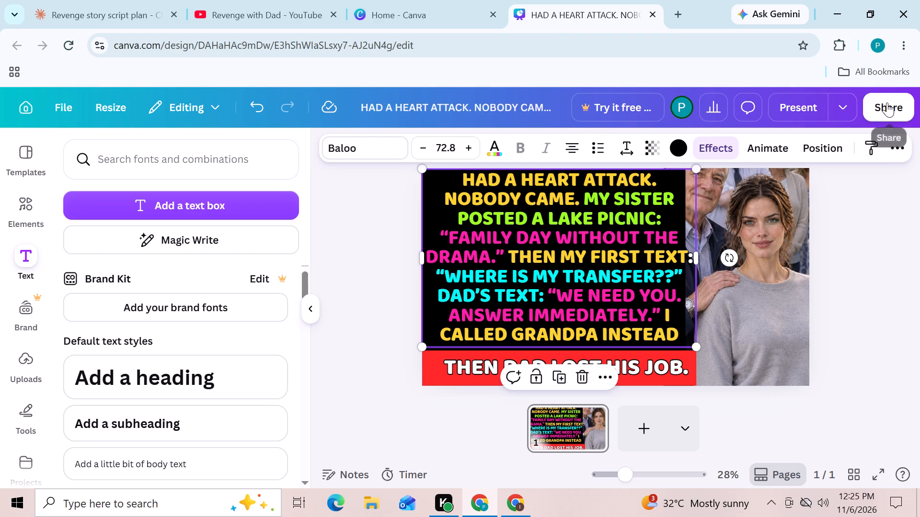
click(887, 102)
scroll(887, 102, down, 2)
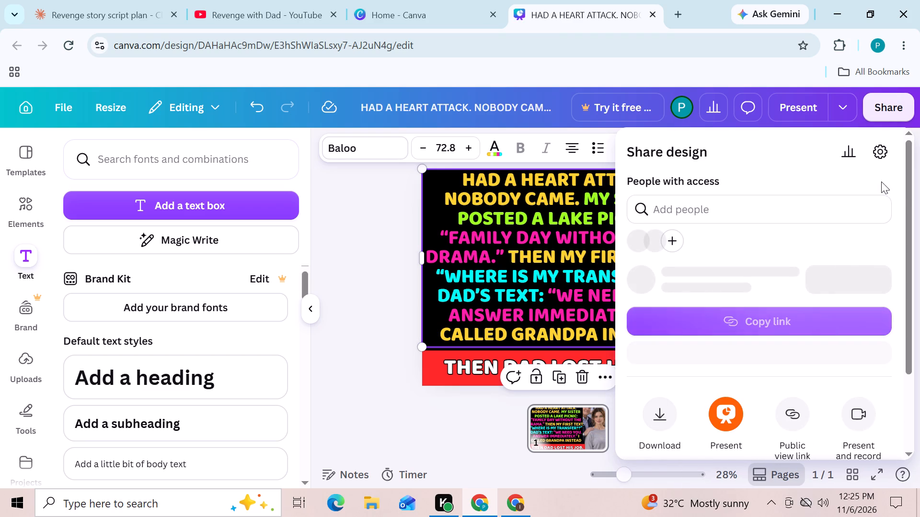
double_click(910, 209)
scroll(910, 209, down, 2)
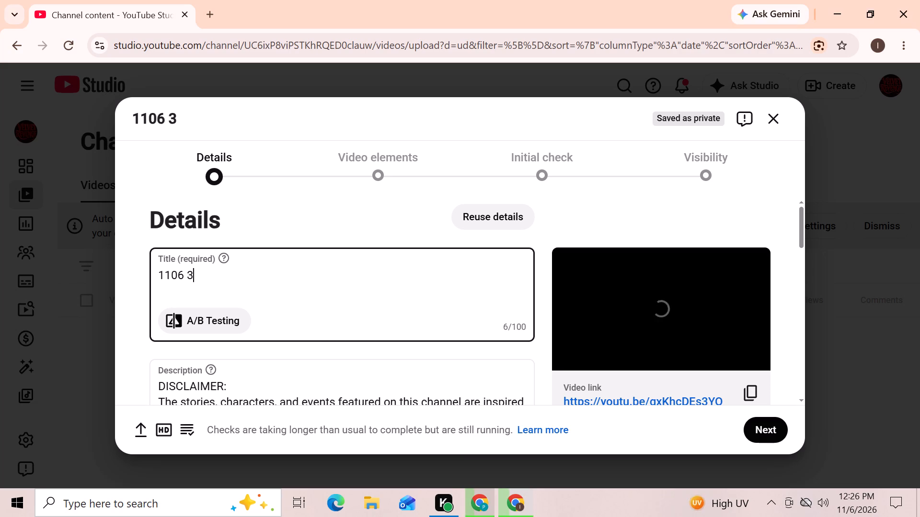
drag(242, 275, 140, 273)
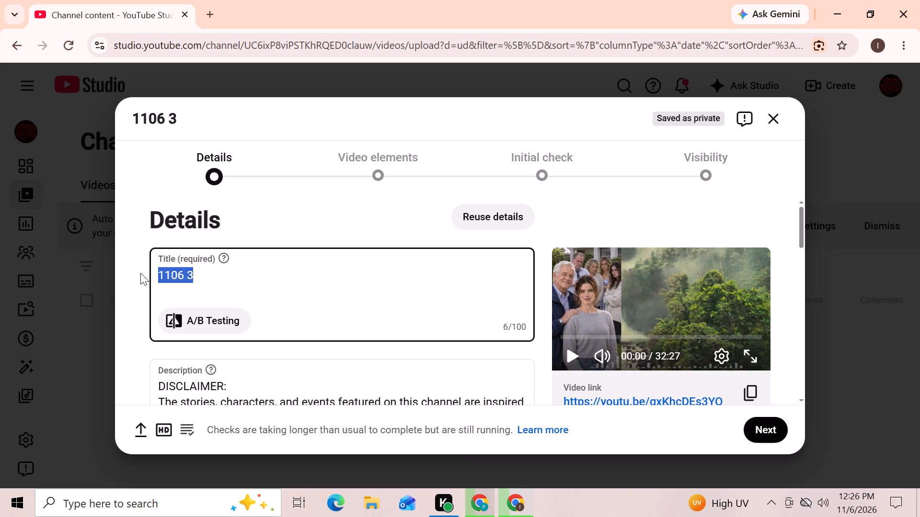
key(BackSpace)
click(209, 272)
right_click(209, 272)
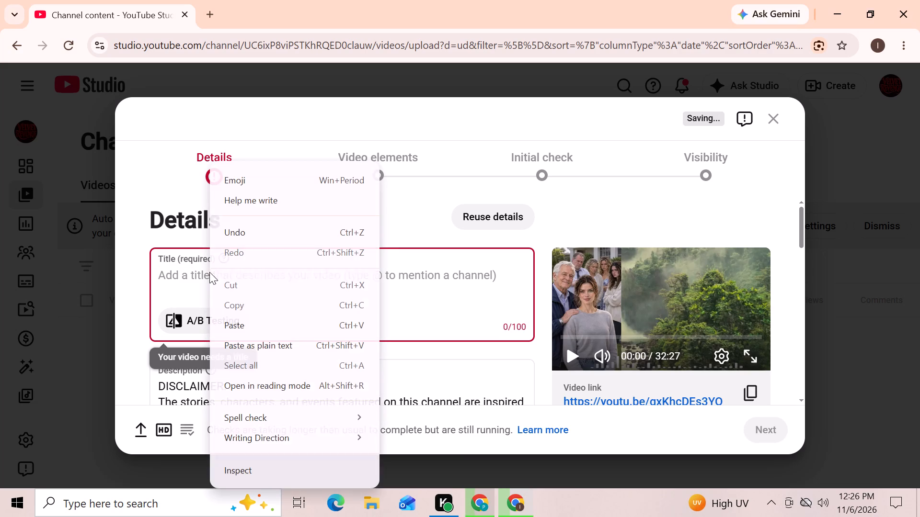
click(244, 318)
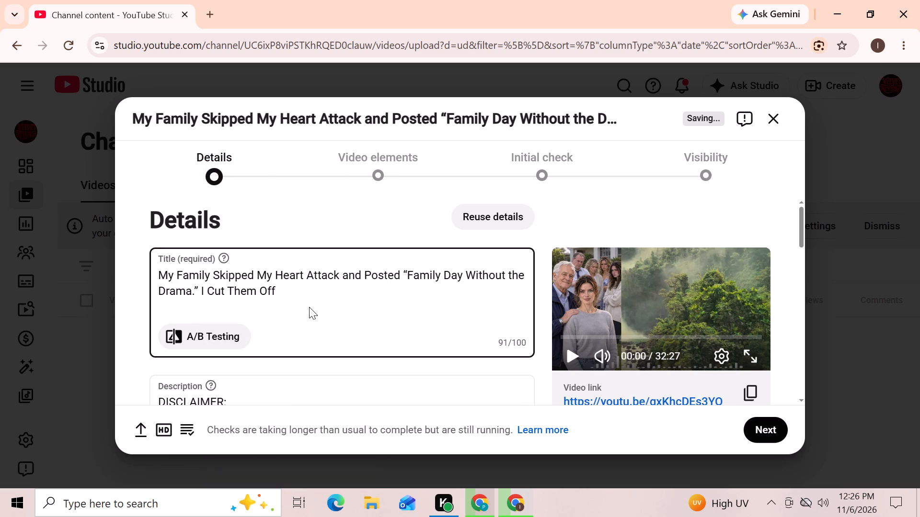
click(804, 220)
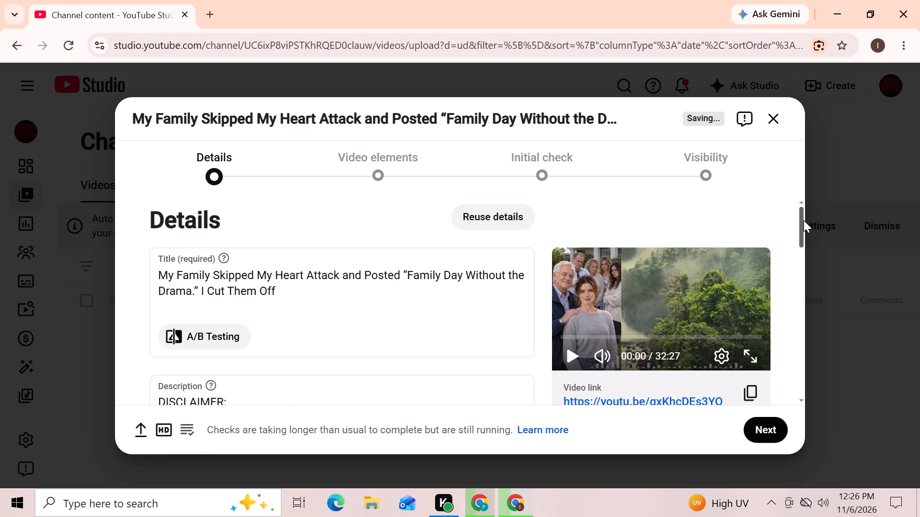